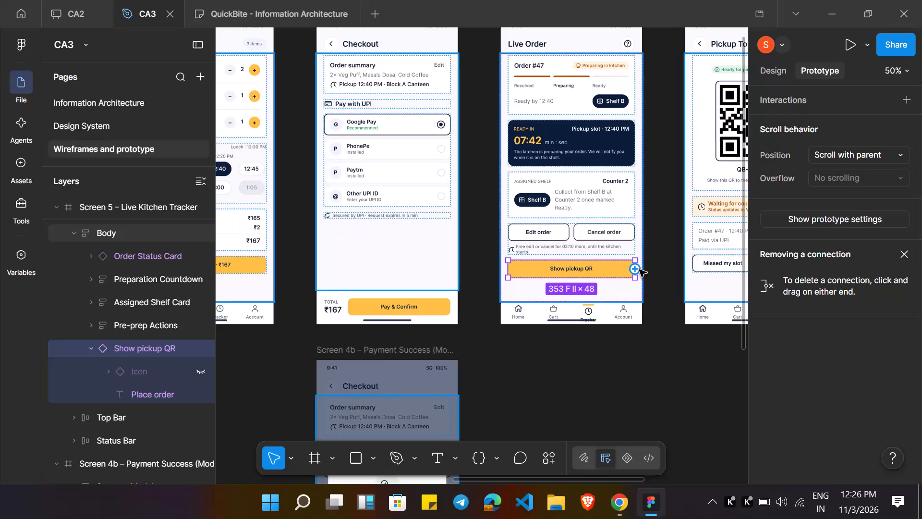
# Connect the Show pickup QR button on Screen 5 to Screen 6 – QR Token & Handover.
pyautogui.moveTo(637, 268); pyautogui.dragTo(691, 116)
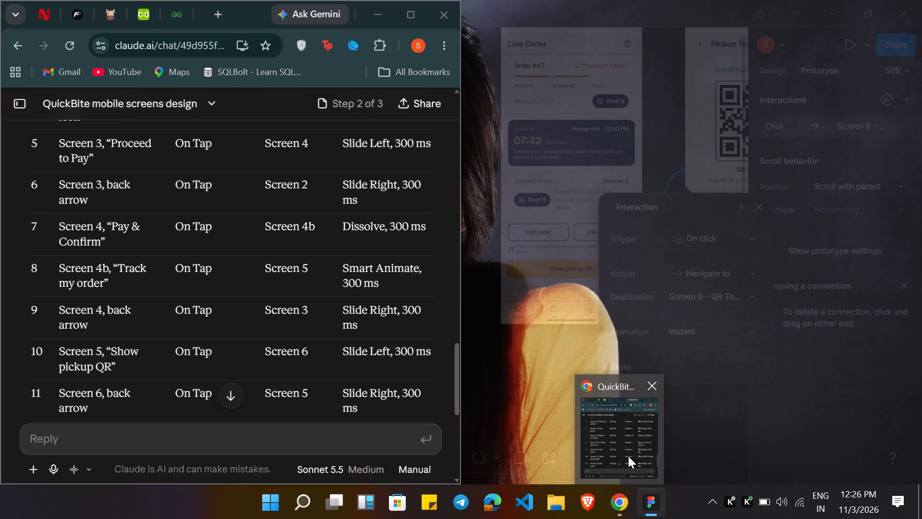
# Link the Back Button in Screen 6's top bar to Screen 5 – Live Kitchen Tracker.
pyautogui.scroll(2, 648, 164)
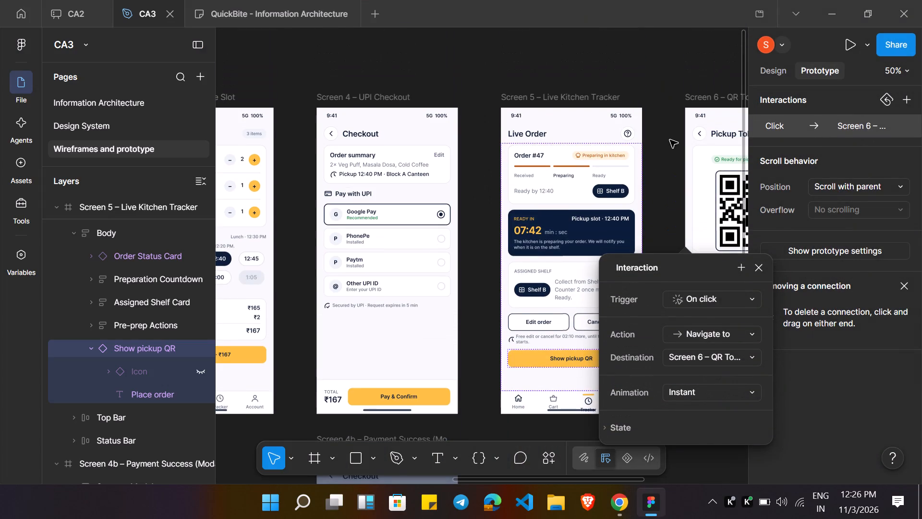
pyautogui.doubleClick(697, 132)
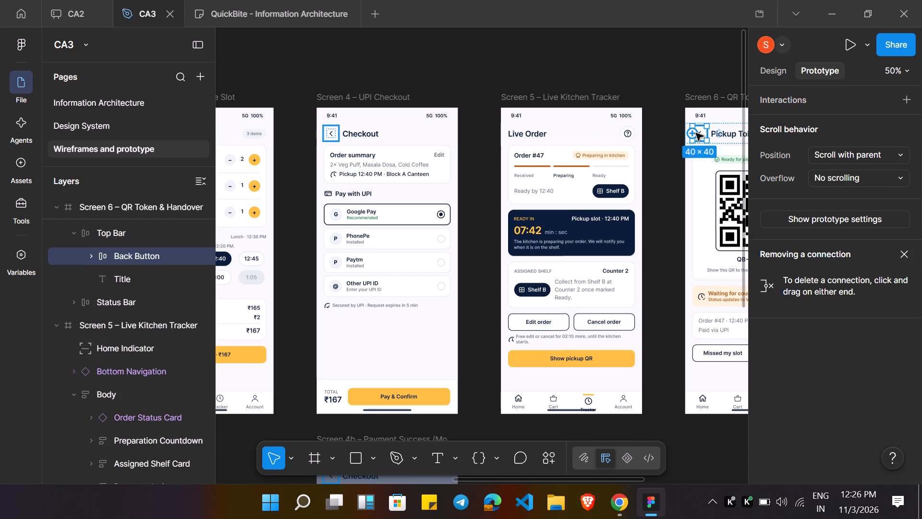
pyautogui.moveTo(692, 133); pyautogui.dragTo(641, 259)
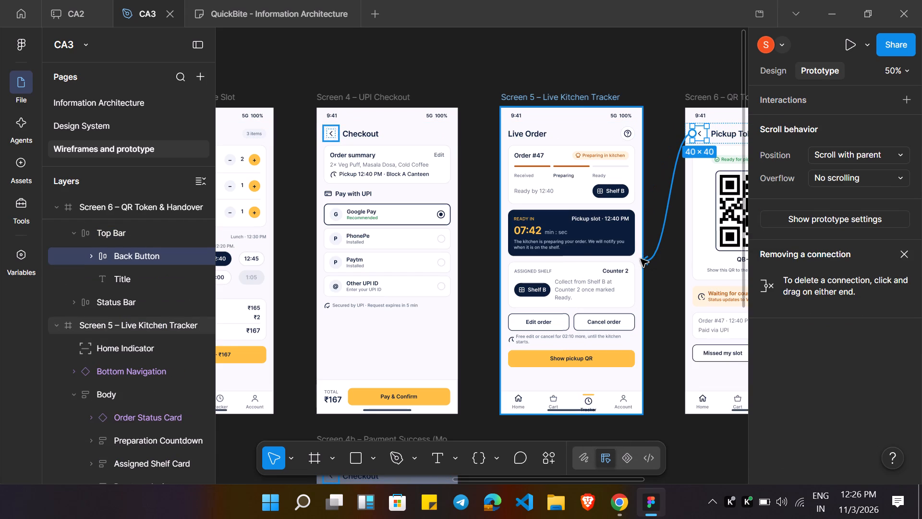
pyautogui.moveTo(641, 259); pyautogui.dragTo(641, 259)
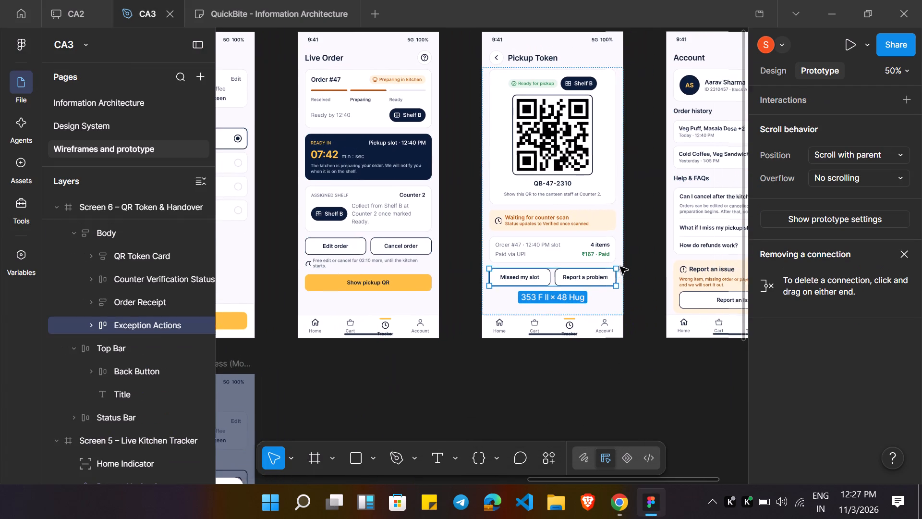
pyautogui.hscroll(-1, 620, 267)
pyautogui.doubleClick(585, 283)
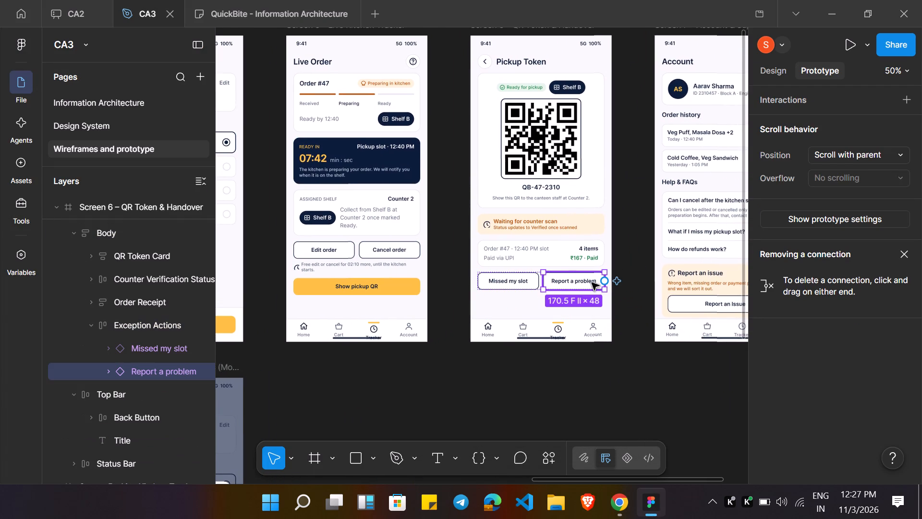
pyautogui.moveTo(604, 283); pyautogui.dragTo(635, 197)
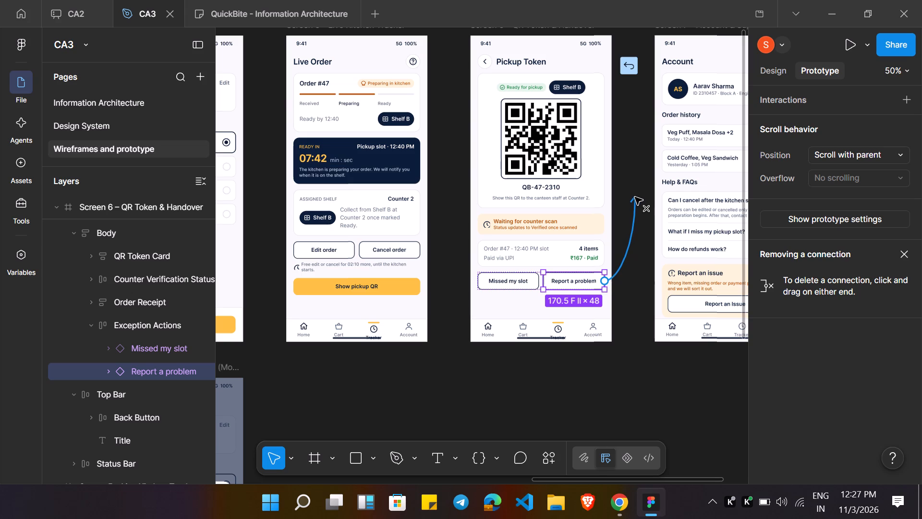
pyautogui.moveTo(635, 197); pyautogui.dragTo(658, 157)
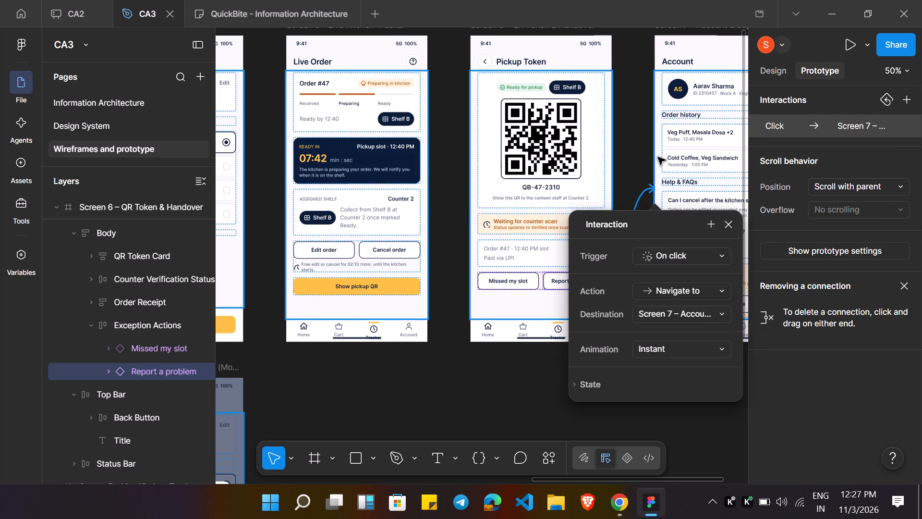
pyautogui.hscroll(-1, 713, 312)
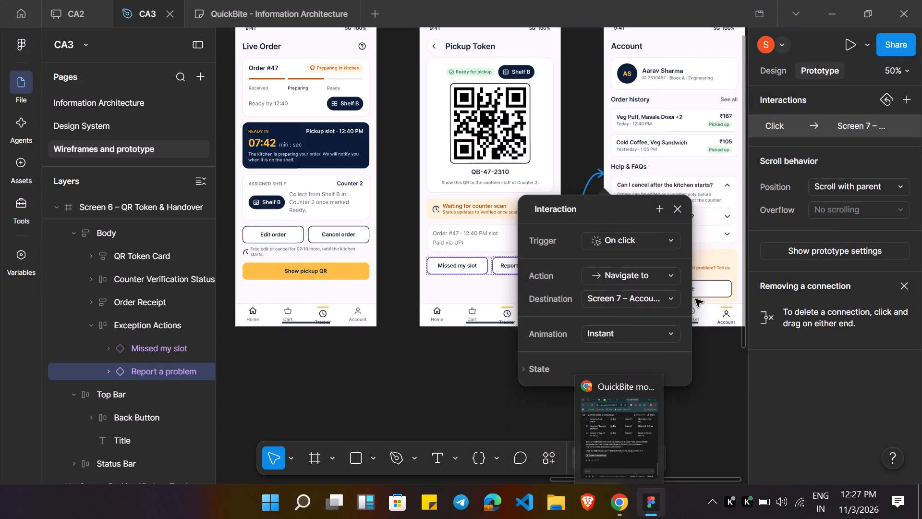
pyautogui.hscroll(-2, 695, 299)
pyautogui.scroll(1, 695, 299)
pyautogui.click(695, 299)
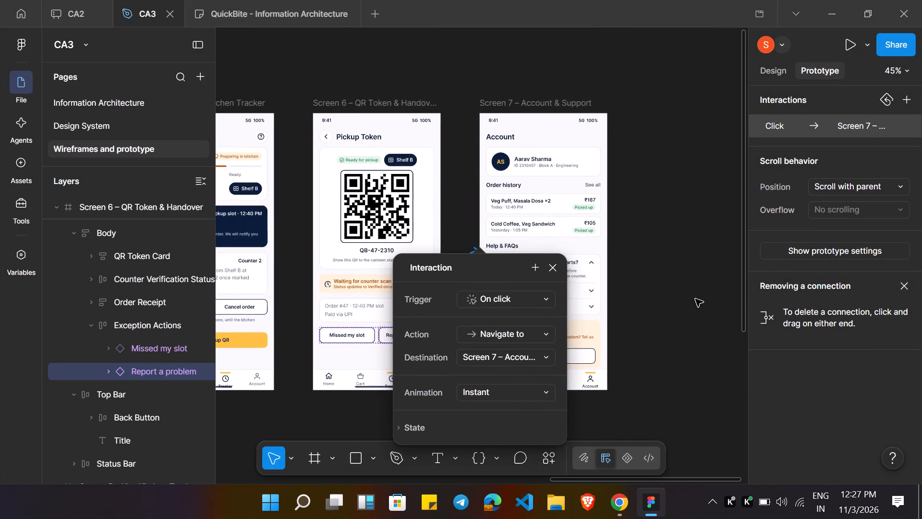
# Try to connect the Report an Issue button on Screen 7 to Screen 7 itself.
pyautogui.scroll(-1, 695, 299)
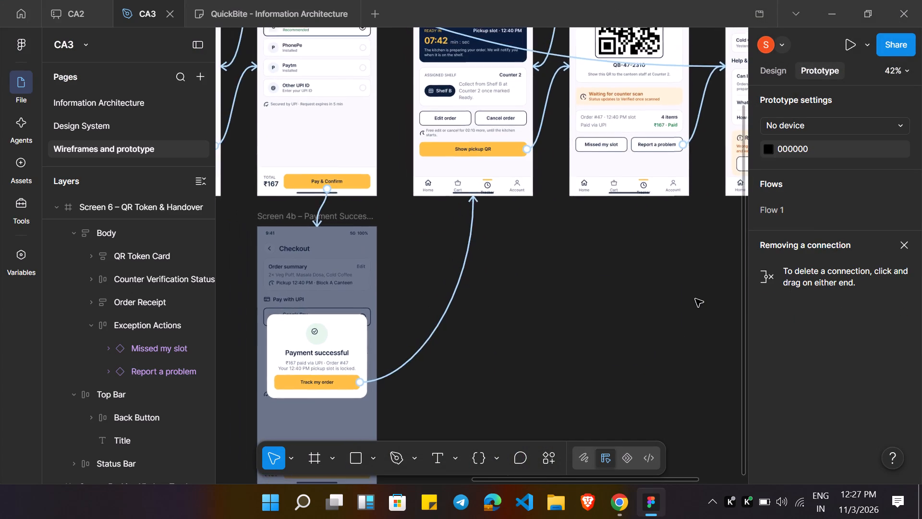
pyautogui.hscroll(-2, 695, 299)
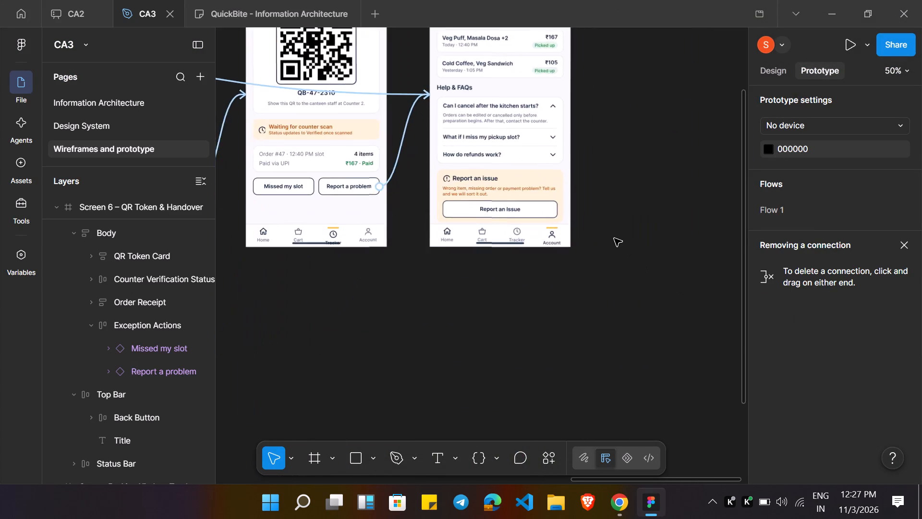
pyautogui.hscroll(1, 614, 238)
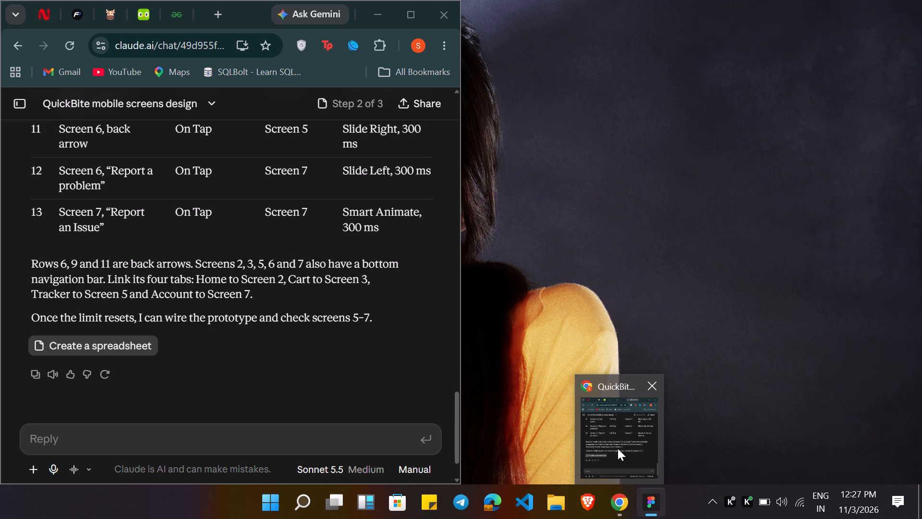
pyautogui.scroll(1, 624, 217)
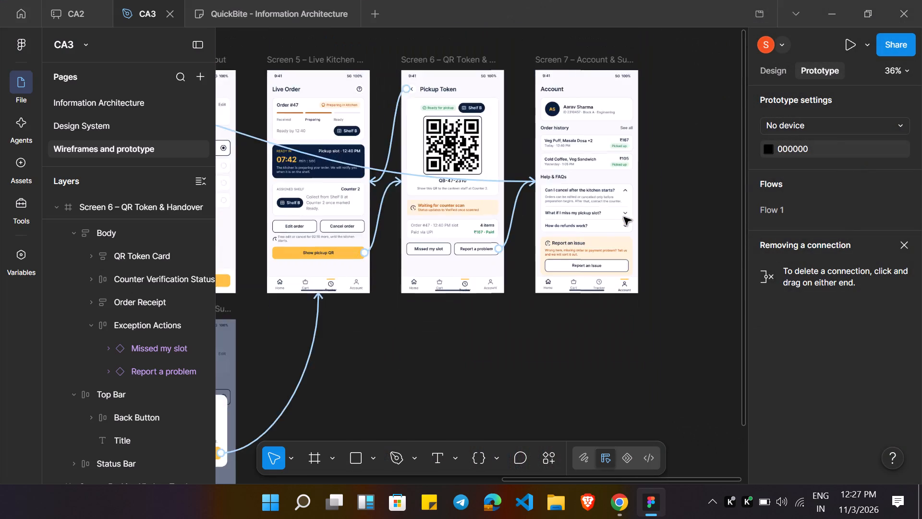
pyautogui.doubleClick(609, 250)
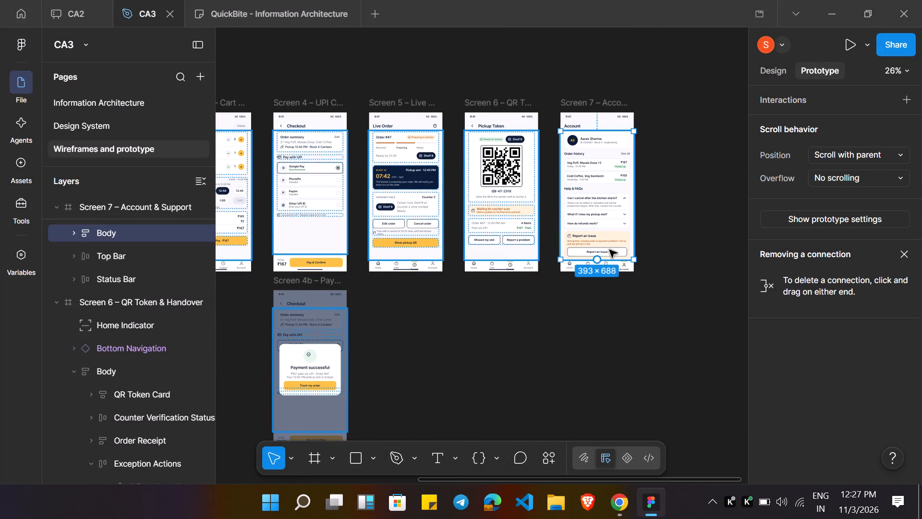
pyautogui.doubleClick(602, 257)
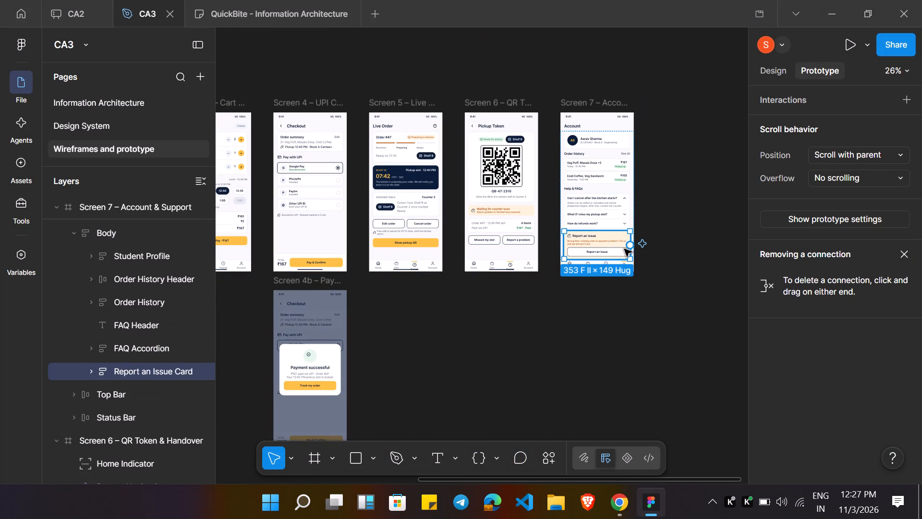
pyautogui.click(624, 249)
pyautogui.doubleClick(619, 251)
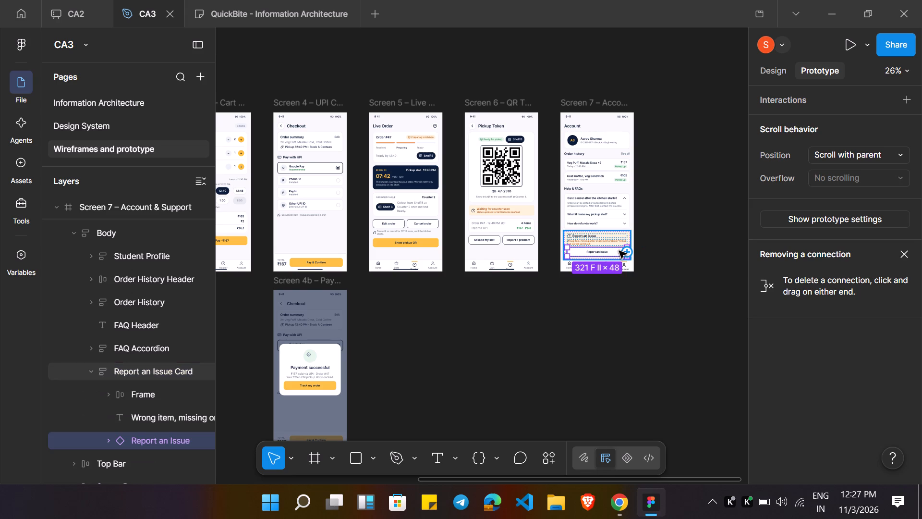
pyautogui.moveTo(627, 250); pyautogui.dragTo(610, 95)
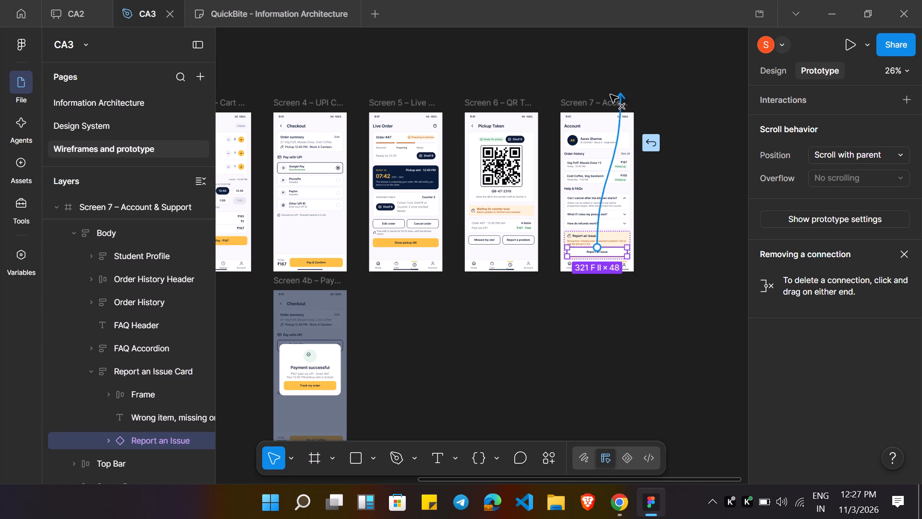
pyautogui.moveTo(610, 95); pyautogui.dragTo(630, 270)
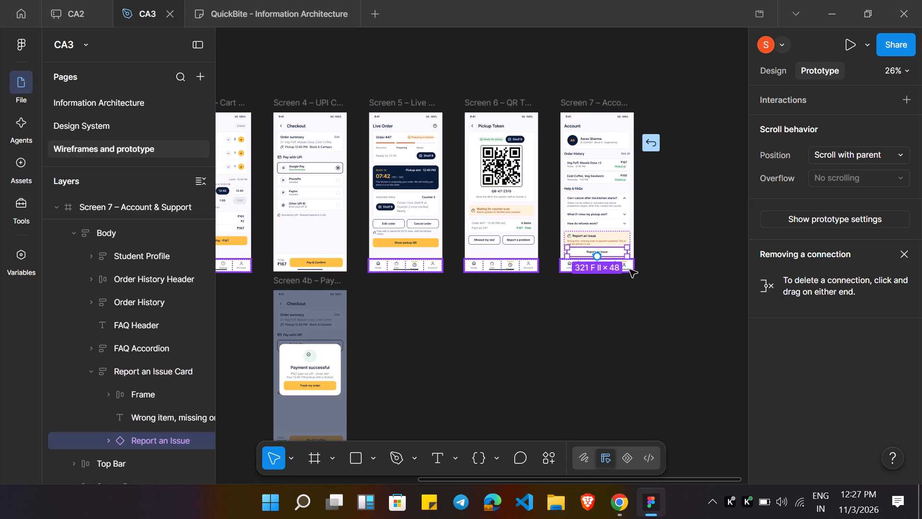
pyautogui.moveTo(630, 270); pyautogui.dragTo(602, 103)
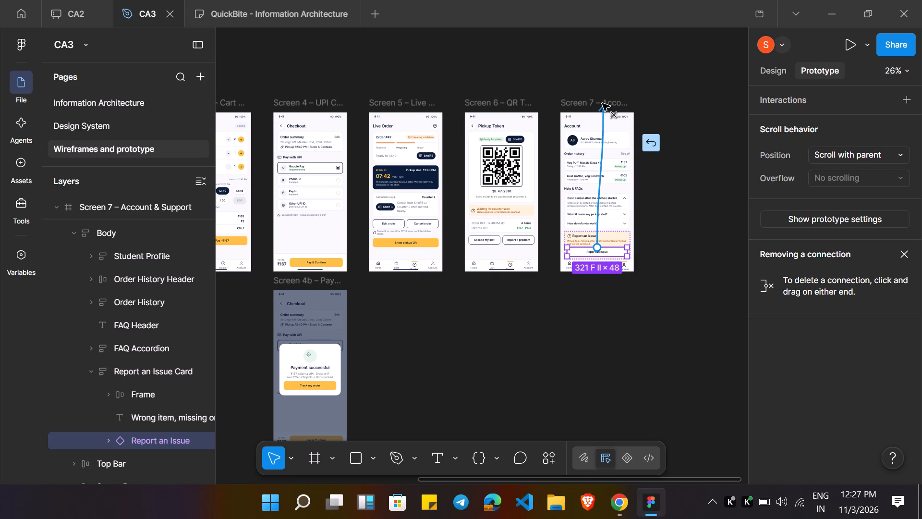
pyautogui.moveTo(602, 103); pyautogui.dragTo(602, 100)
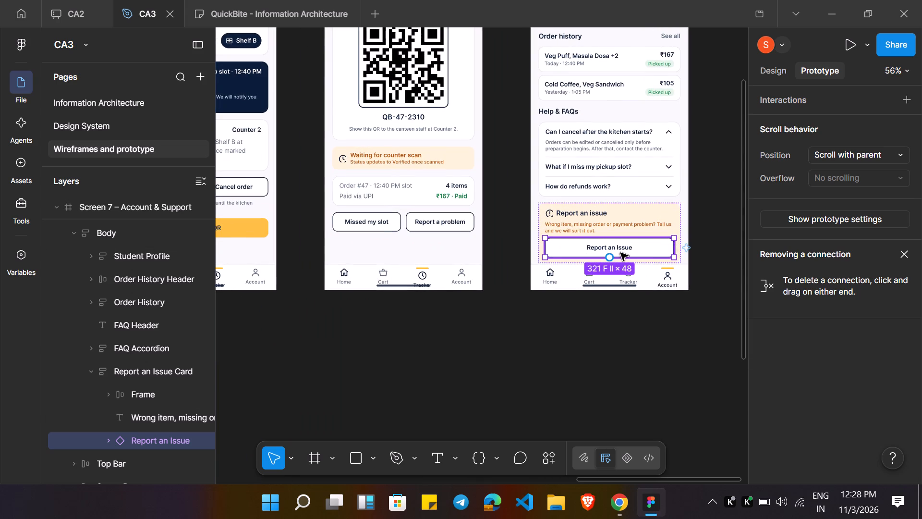
# Connect the Report an Issue button on Screen 7 to Screen 6 – QR Token & Handover.
pyautogui.click(620, 253)
pyautogui.click(611, 257)
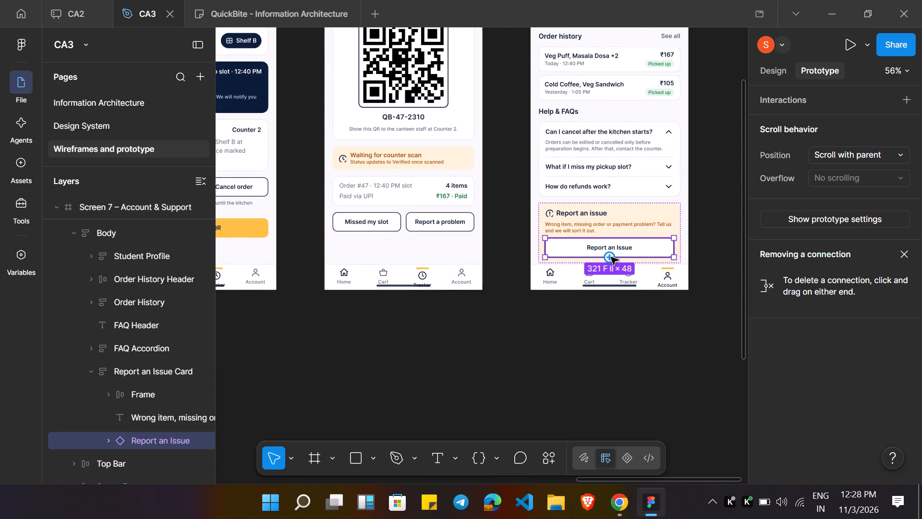
pyautogui.moveTo(611, 257); pyautogui.dragTo(448, 287)
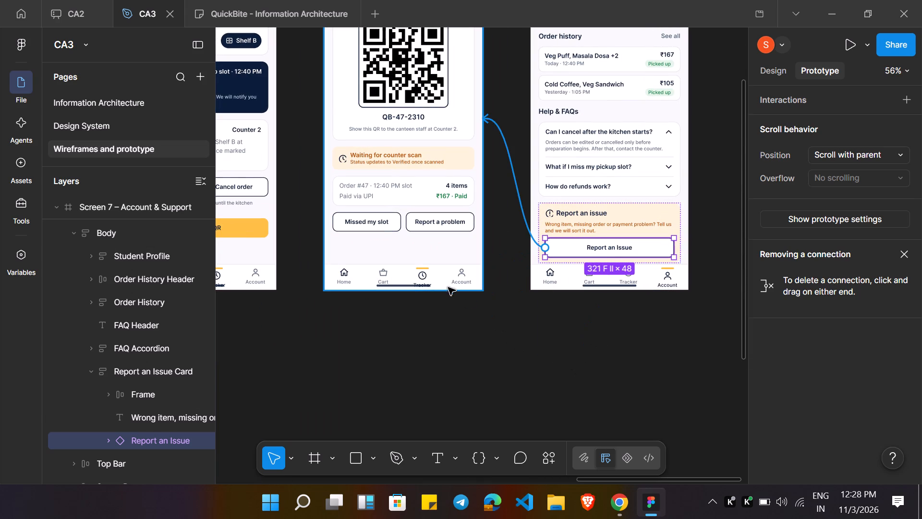
pyautogui.moveTo(448, 287); pyautogui.dragTo(488, 222)
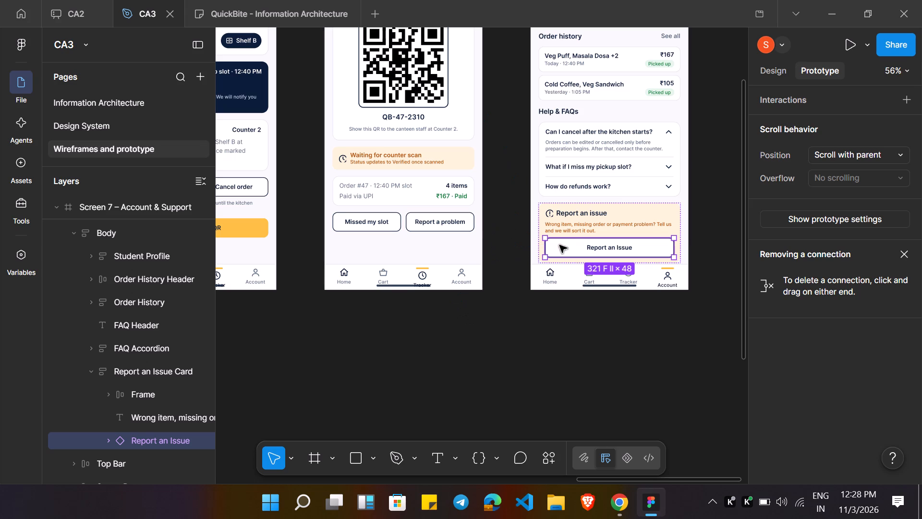
pyautogui.moveTo(608, 257); pyautogui.dragTo(490, 215)
pyautogui.moveTo(612, 257); pyautogui.dragTo(473, 173)
# Delete the connection from the Report an Issue button on Screen 7 to Screen 6 – QR Token & Handover.
pyautogui.click(521, 241)
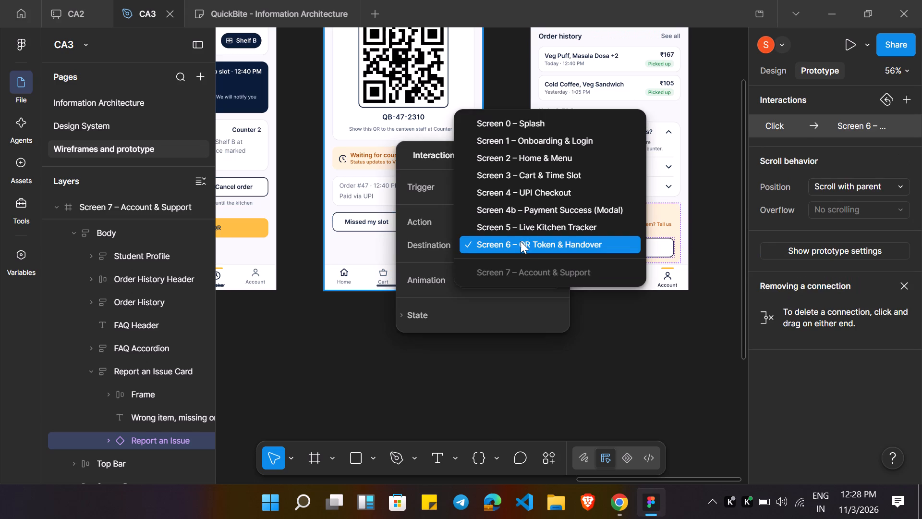
pyautogui.click(602, 375)
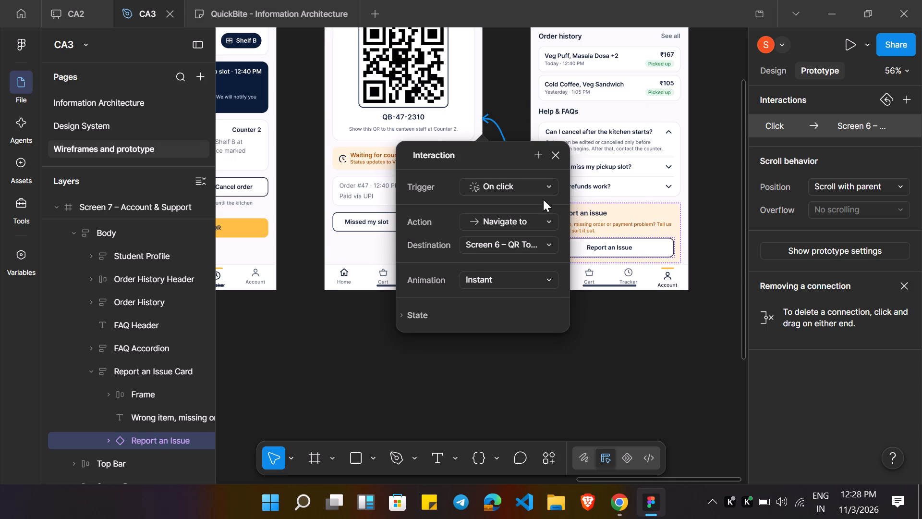
pyautogui.click(495, 124)
pyautogui.click(495, 124)
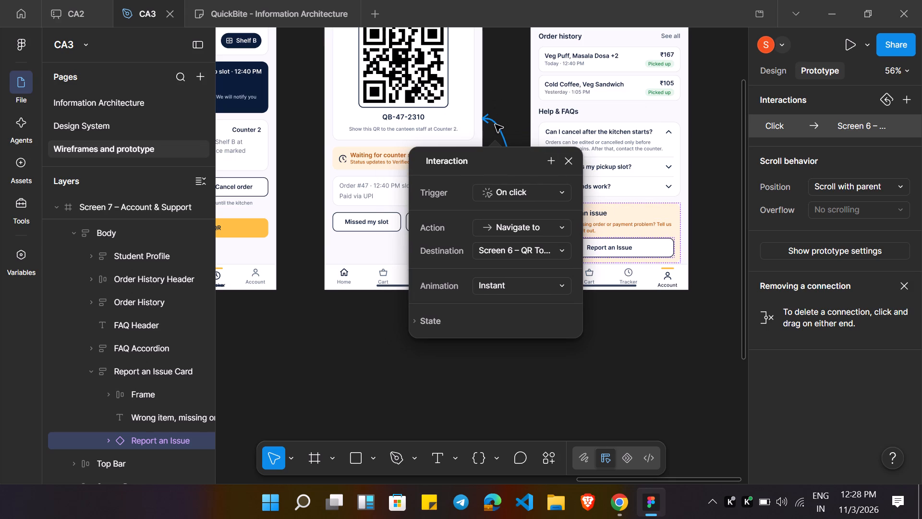
pyautogui.press('Delete')
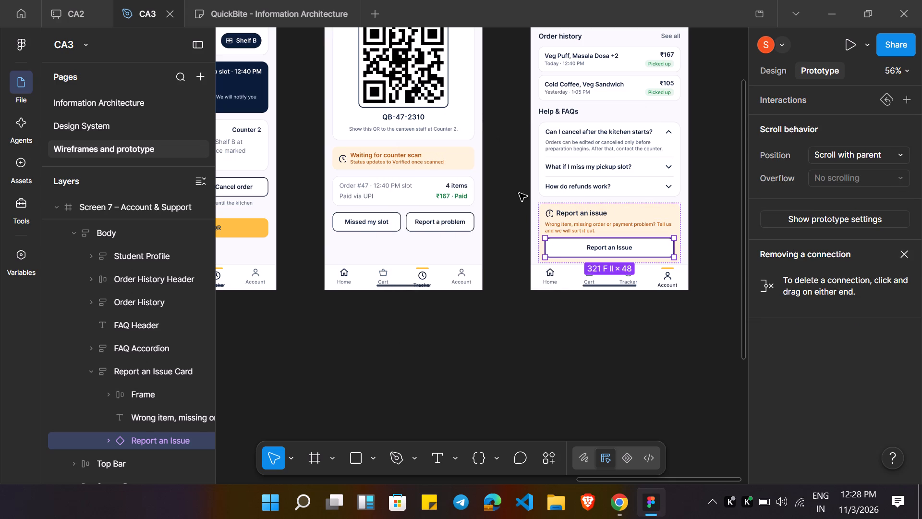
pyautogui.click(573, 345)
# Examine the existing prototype connections across the QuickBite screens, from Splash through Account & Support.
pyautogui.hscroll(1, 573, 345)
pyautogui.scroll(1, 573, 345)
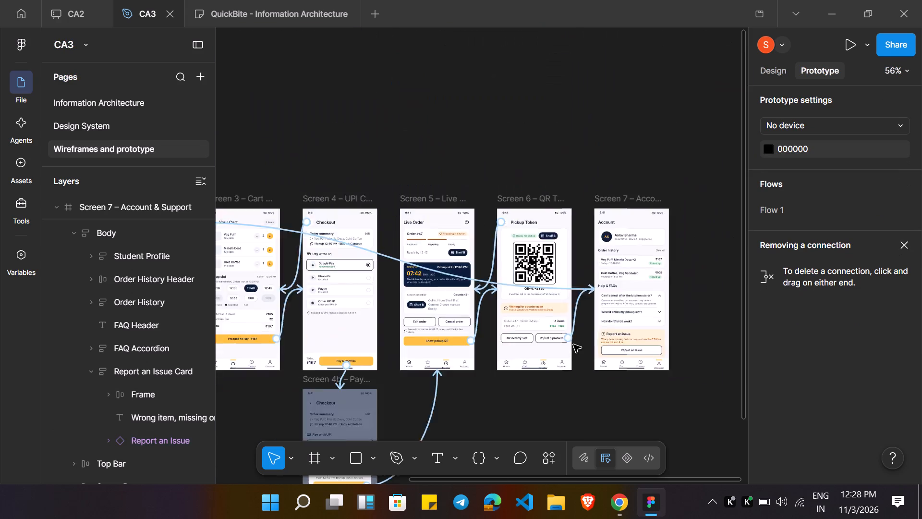
pyautogui.hscroll(1, 573, 345)
pyautogui.scroll(-1, 573, 345)
pyautogui.hscroll(1, 573, 345)
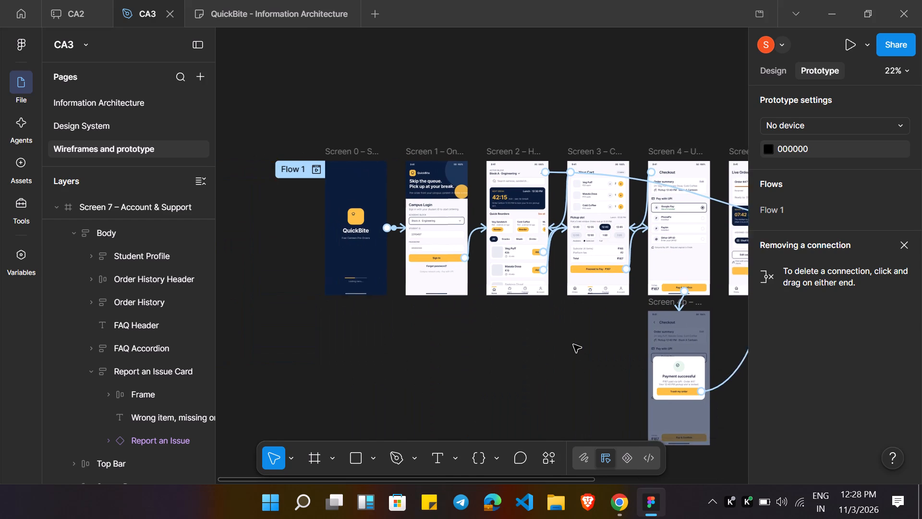
pyautogui.hscroll(2, 573, 345)
pyautogui.hscroll(-1, 573, 345)
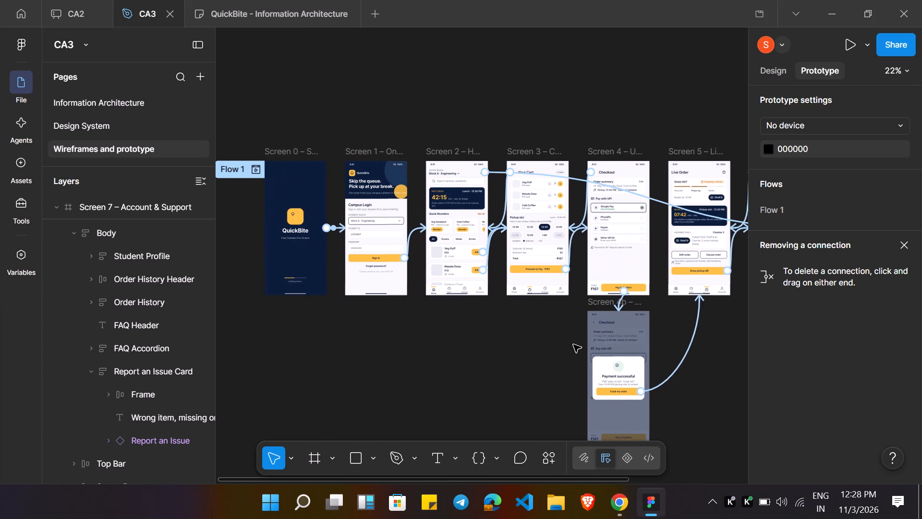
pyautogui.hscroll(-1, 650, 231)
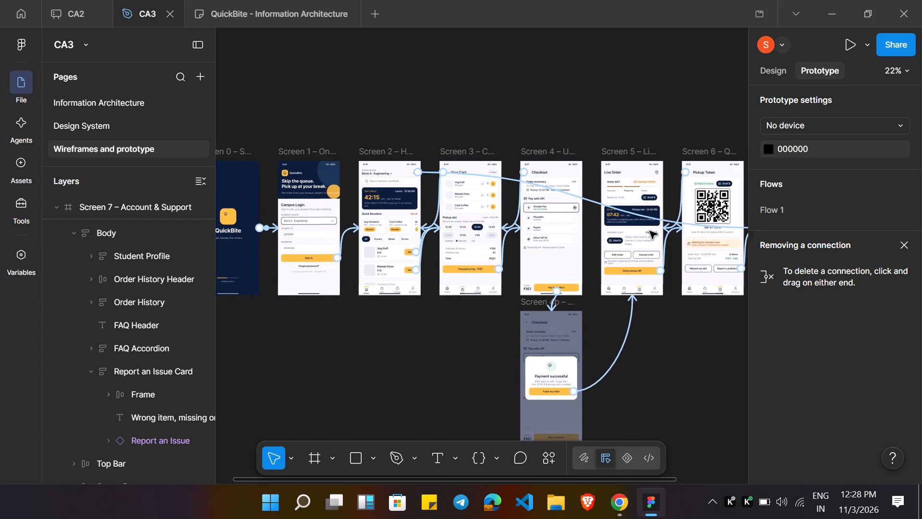
pyautogui.hscroll(-1, 650, 231)
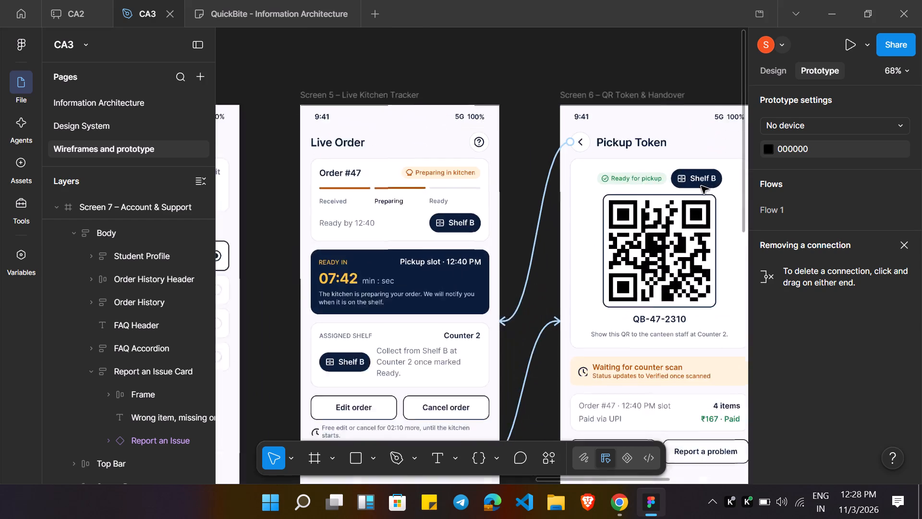
pyautogui.hscroll(-3, 701, 186)
pyautogui.hscroll(4, 701, 186)
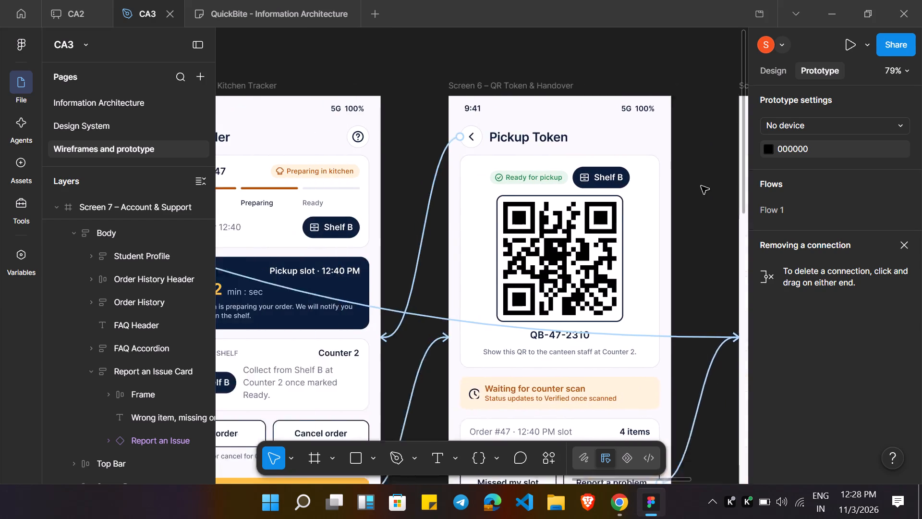
pyautogui.hscroll(8, 701, 186)
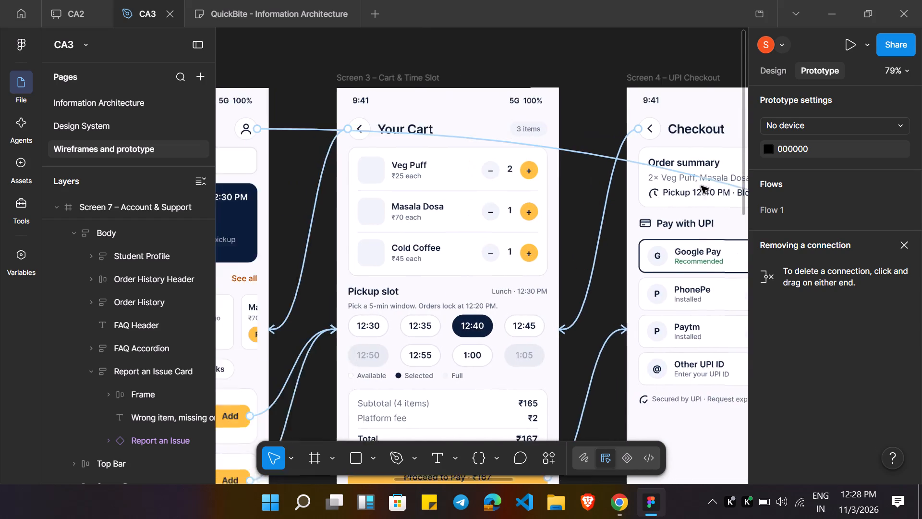
pyautogui.hscroll(3, 701, 186)
pyautogui.hscroll(-2, 701, 186)
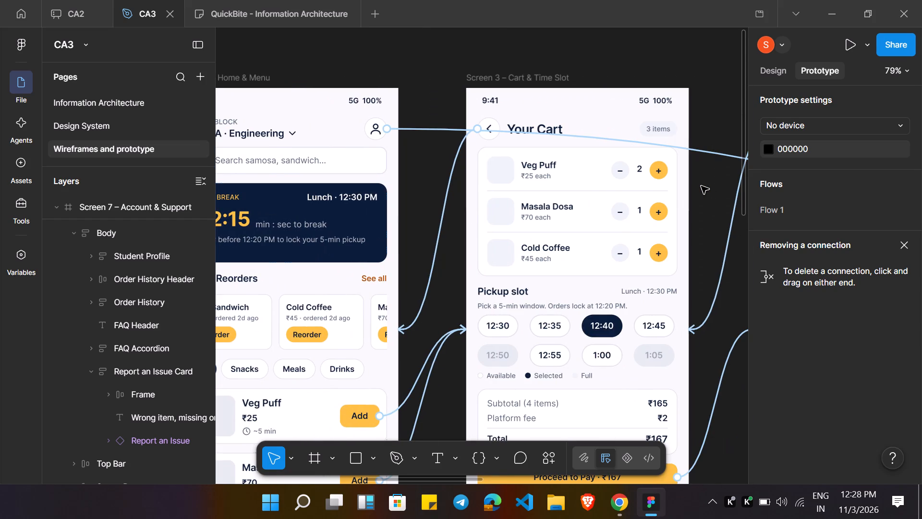
pyautogui.hscroll(3, 597, 175)
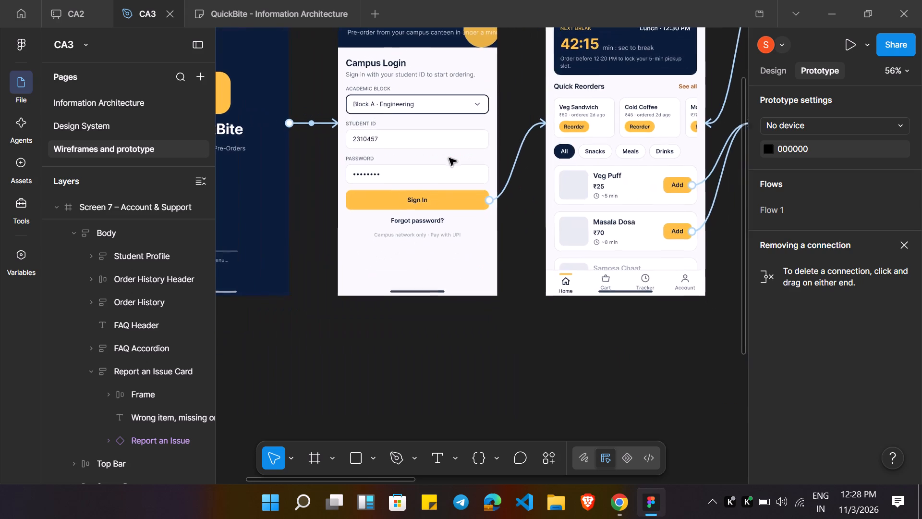
# Examine the connections and bottom navigation bars on Screen 2 – Home & Menu and Screen 3 – Cart & Time Slot.
pyautogui.hscroll(-1, 545, 205)
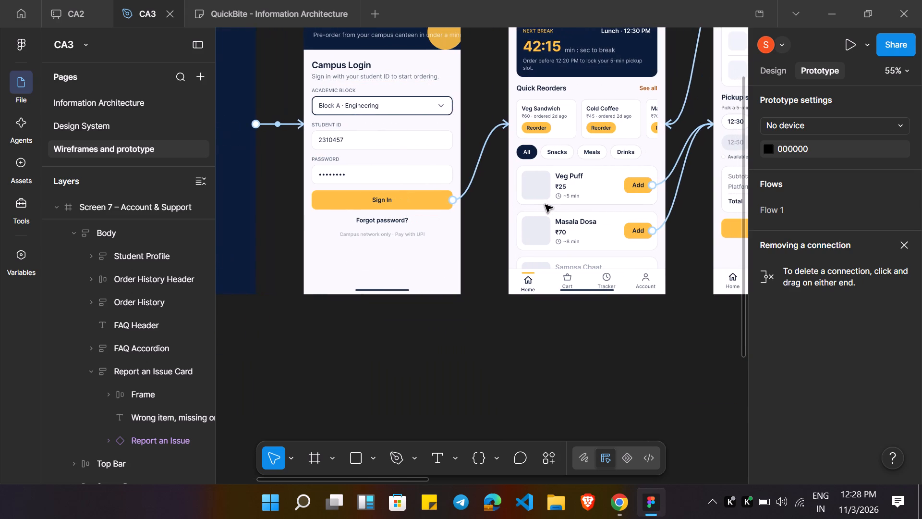
pyautogui.scroll(1, 545, 205)
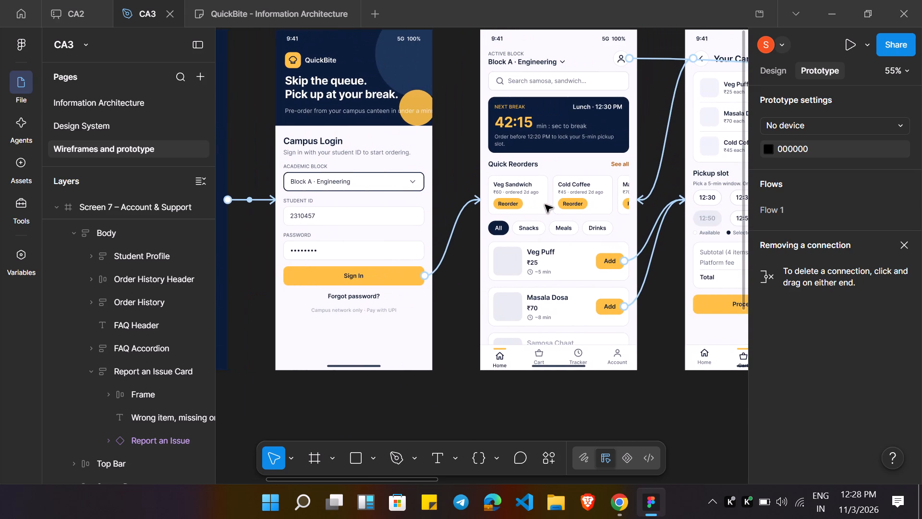
pyautogui.scroll(1, 545, 205)
pyautogui.hscroll(-1, 532, 287)
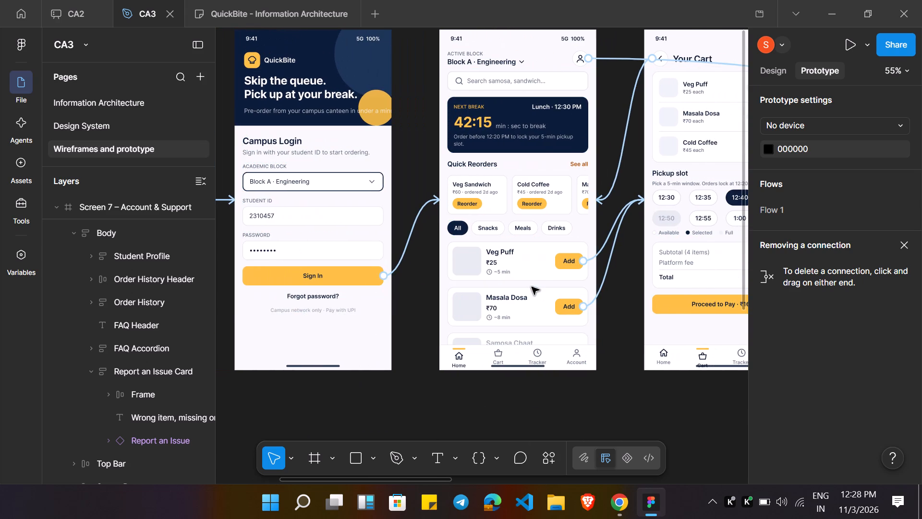
pyautogui.scroll(1, 531, 183)
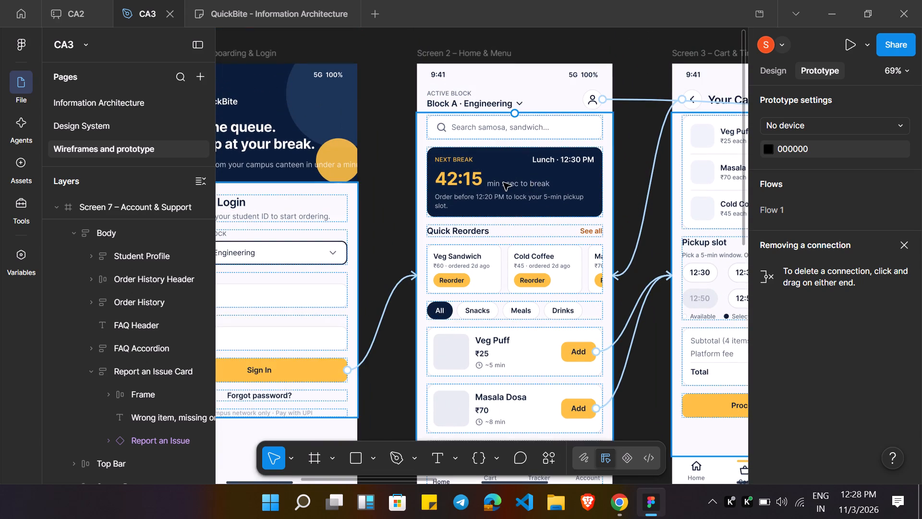
pyautogui.hscroll(-1, 503, 183)
pyautogui.scroll(-1, 469, 194)
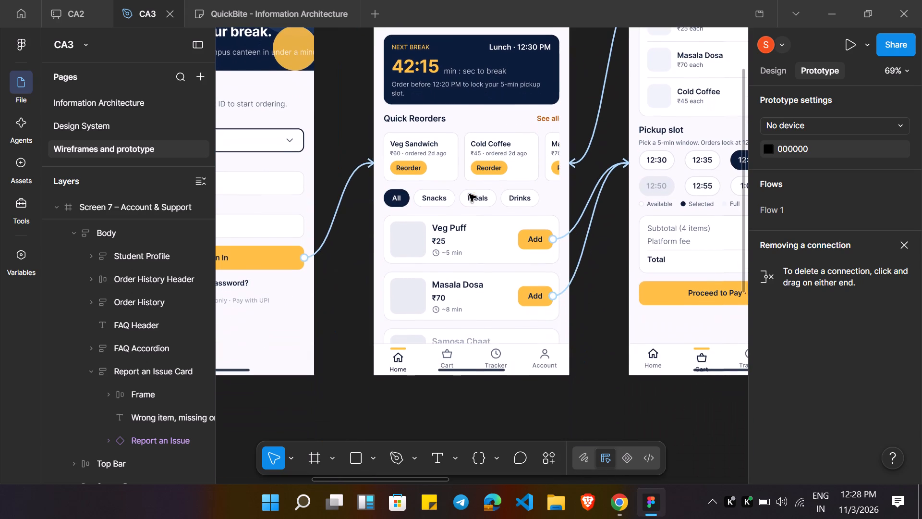
pyautogui.scroll(1, 512, 190)
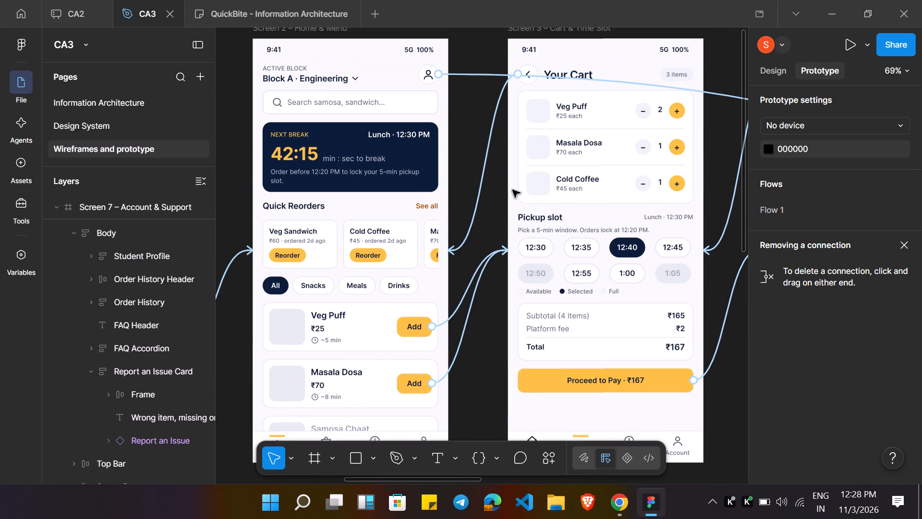
pyautogui.scroll(1, 512, 190)
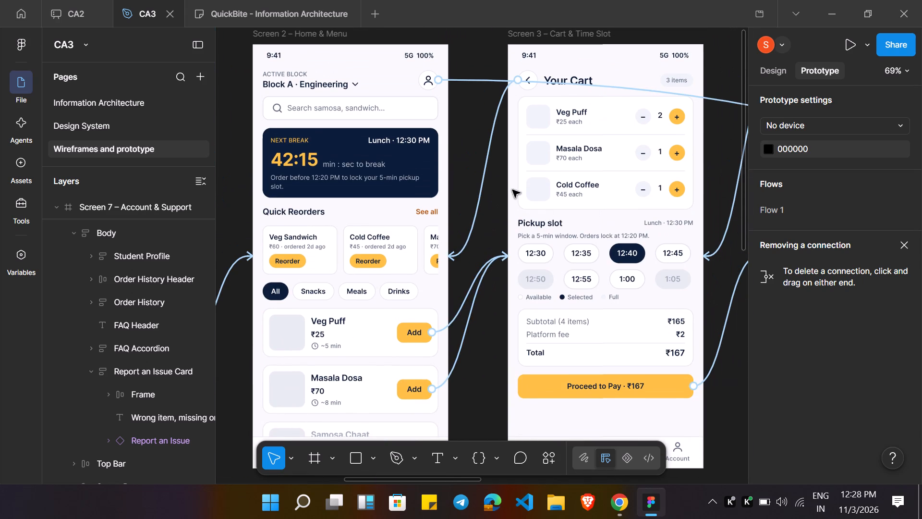
pyautogui.scroll(-2, 512, 190)
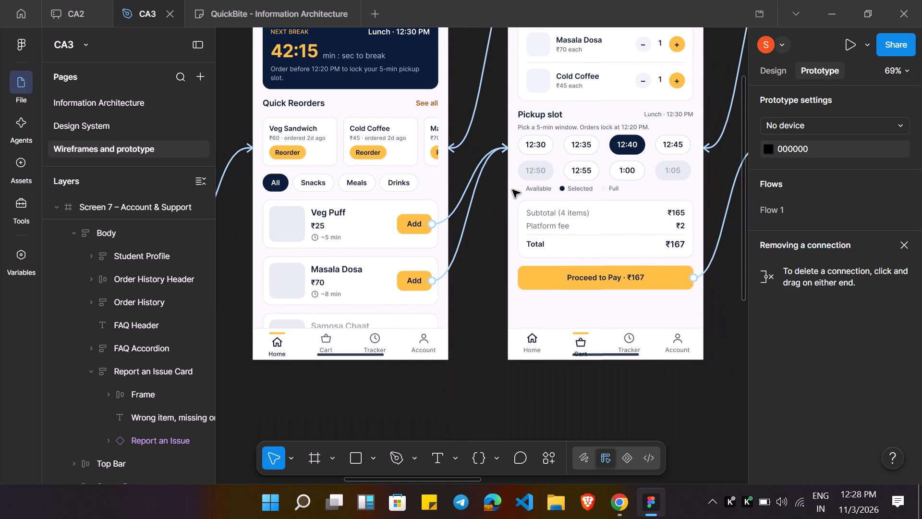
pyautogui.scroll(-1, 512, 190)
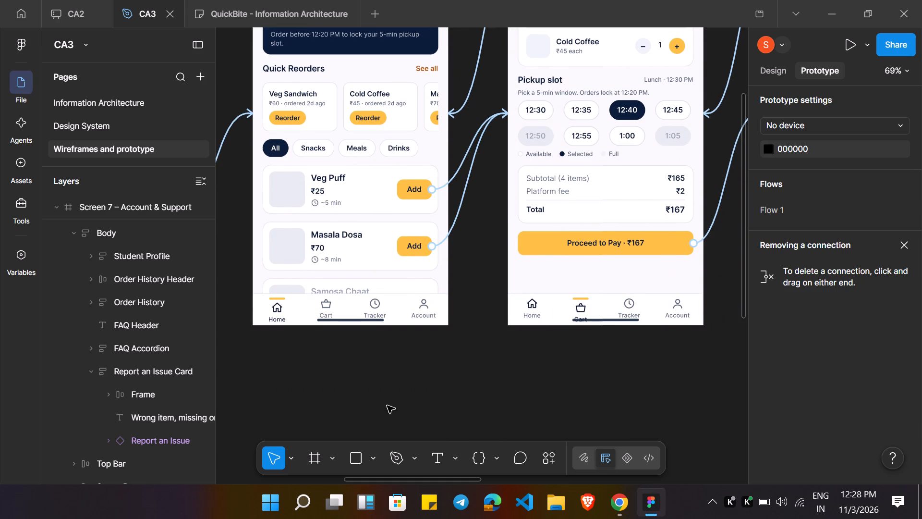
pyautogui.click(632, 517)
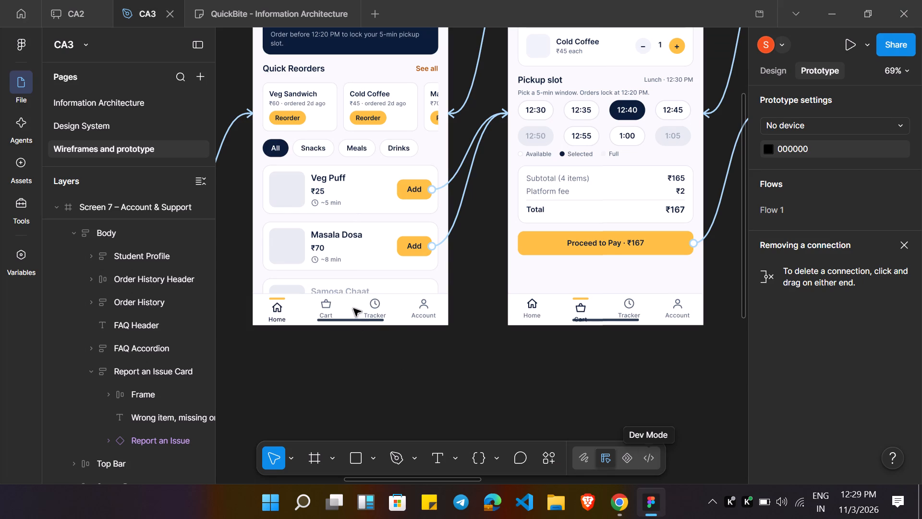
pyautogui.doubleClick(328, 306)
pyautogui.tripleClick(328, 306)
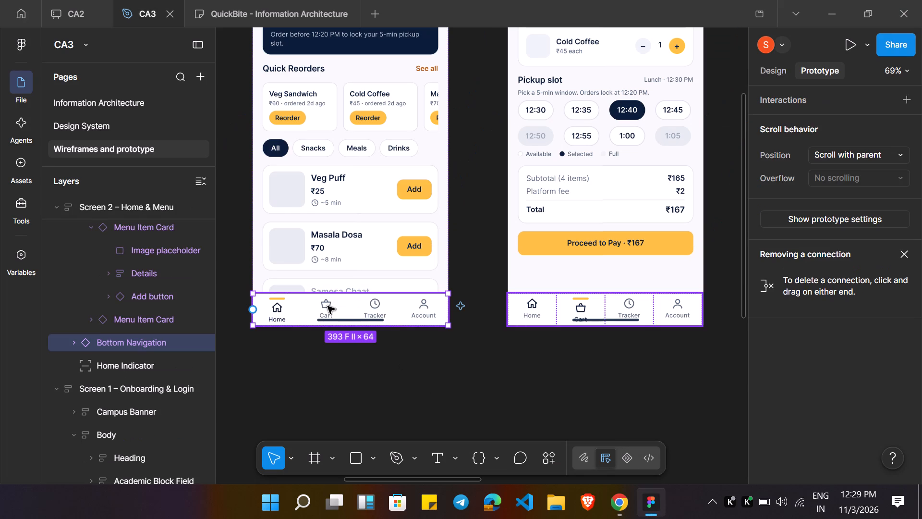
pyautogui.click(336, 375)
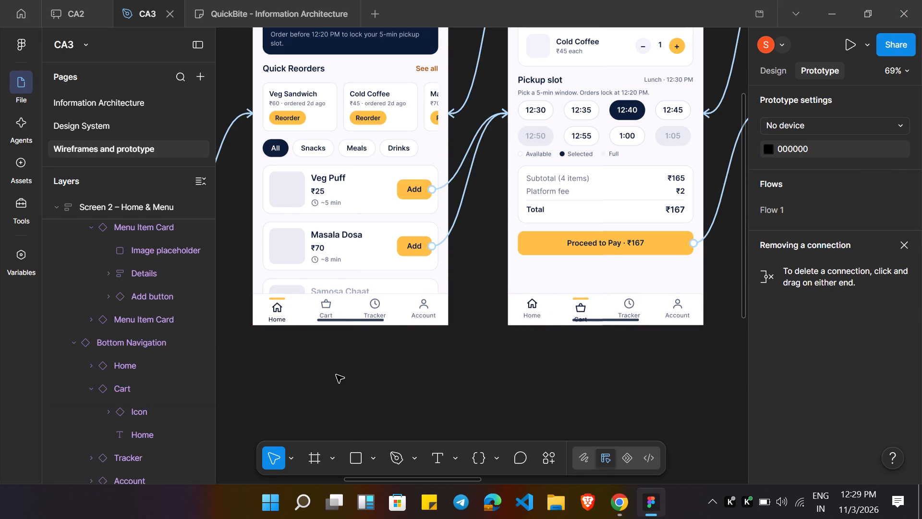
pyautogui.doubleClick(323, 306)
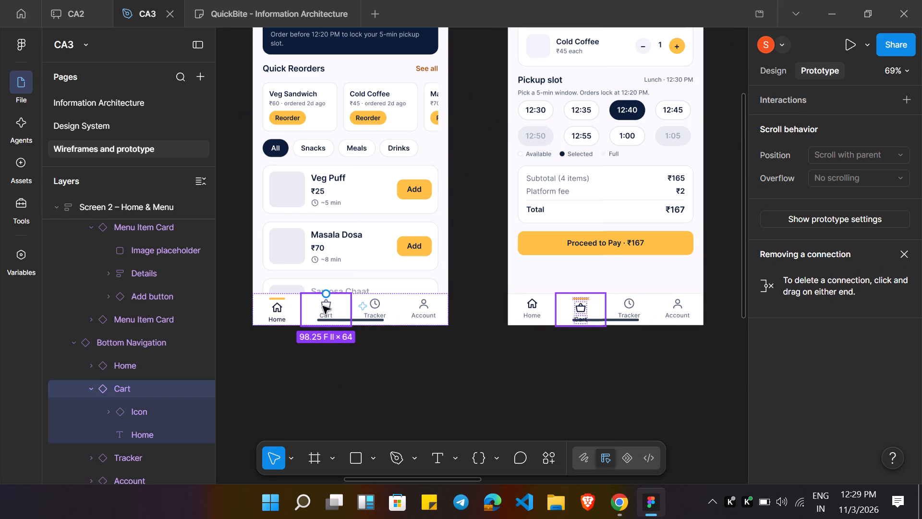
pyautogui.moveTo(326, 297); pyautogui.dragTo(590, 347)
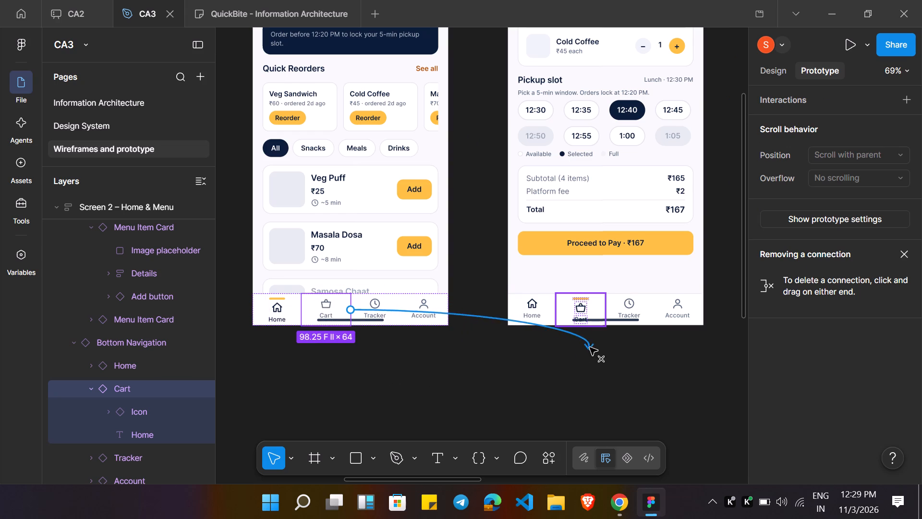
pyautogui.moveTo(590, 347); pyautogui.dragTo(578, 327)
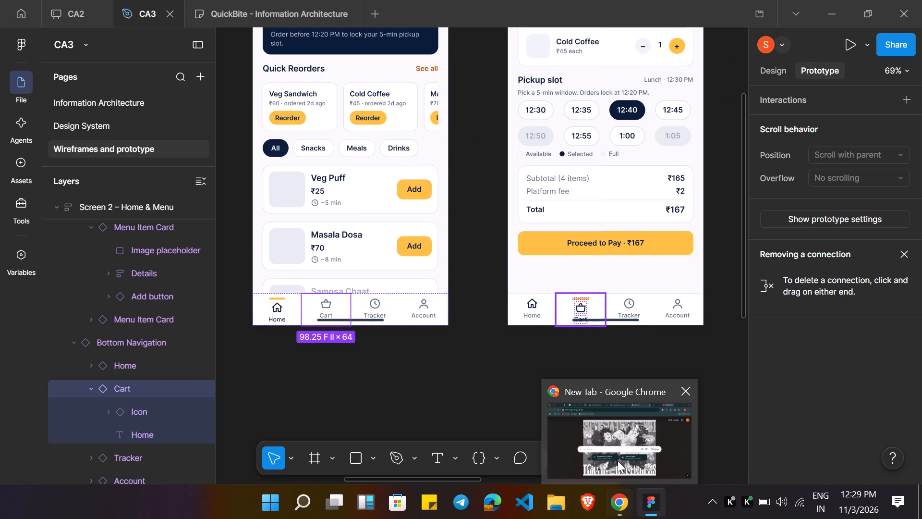
# Switch to Chrome, load kaggle.com in the empty tab, open another new tab and return to the Kaggle page.
pyautogui.click(618, 461)
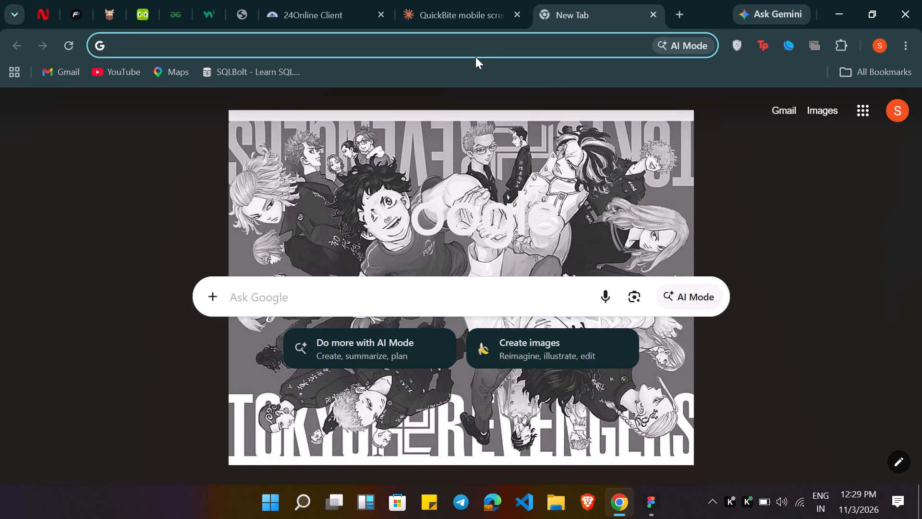
pyautogui.write('ka')
pyautogui.press('Return')
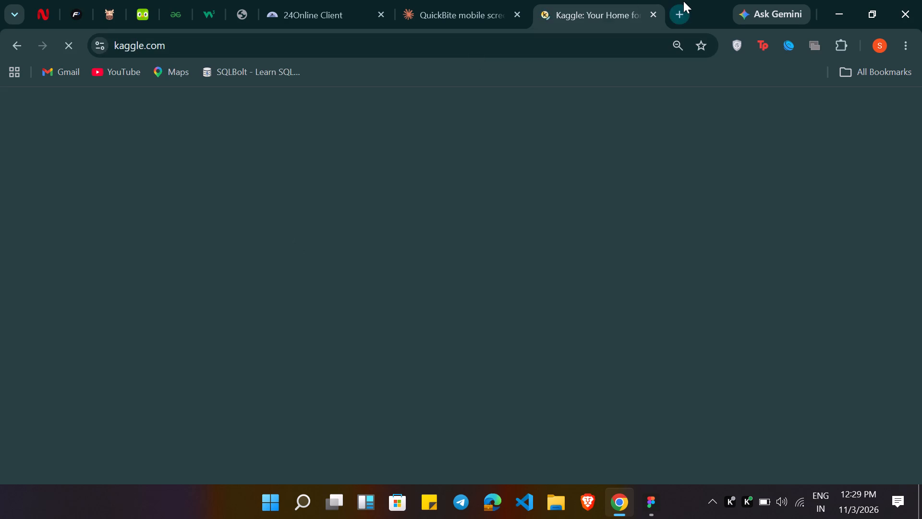
pyautogui.click(683, 1)
pyautogui.click(530, 0)
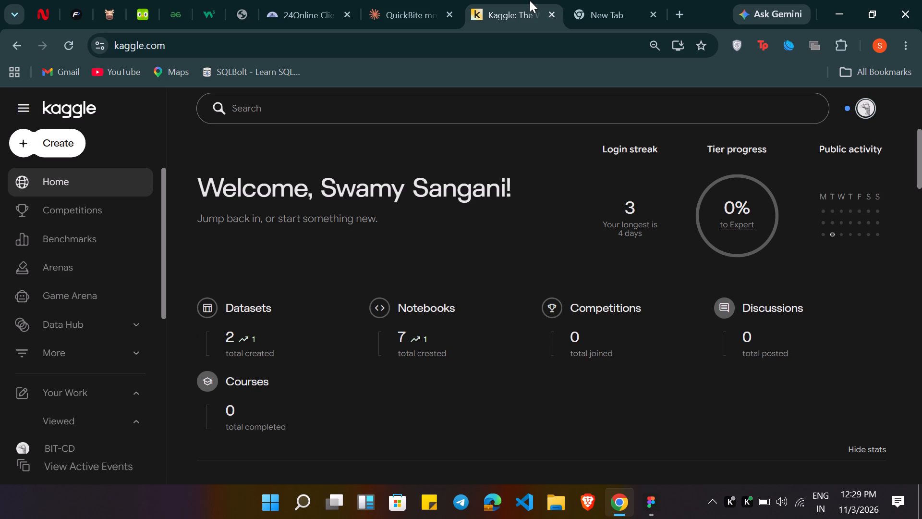
# Browse the recent work on Kaggle and open BIT-CD from the edited items.
pyautogui.scroll(-4, 61, 348)
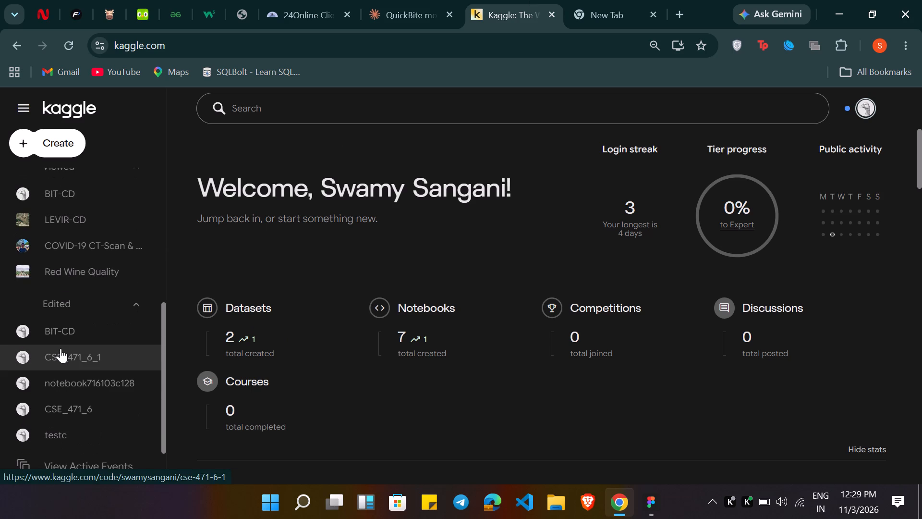
pyautogui.scroll(-2, 61, 348)
pyautogui.click(72, 328)
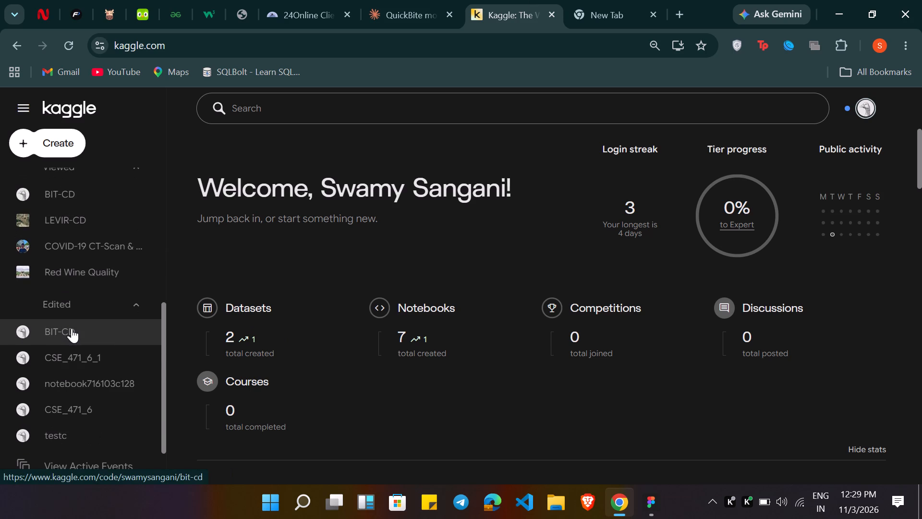
# Switch back to Figma and connect the Cart tab in Screen 2's bottom navigation to Screen 3 – Cart & Time Slot.
pyautogui.click(654, 518)
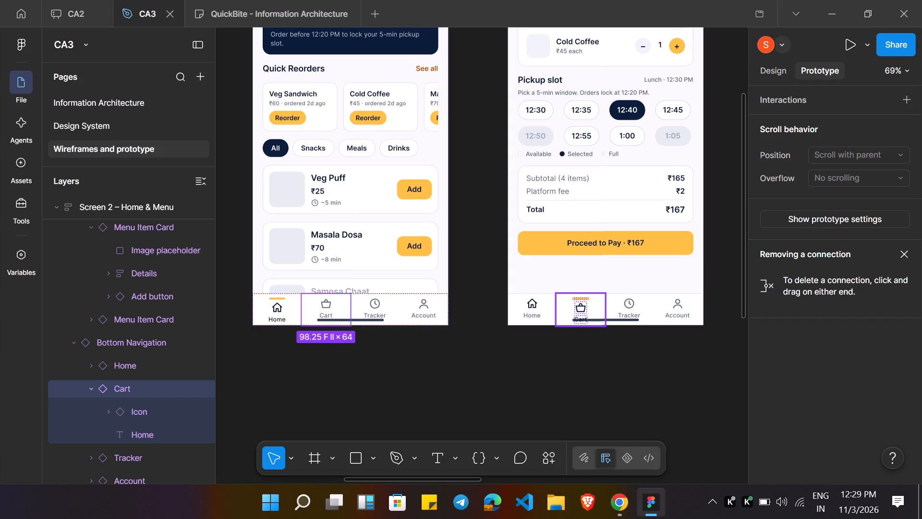
pyautogui.doubleClick(324, 310)
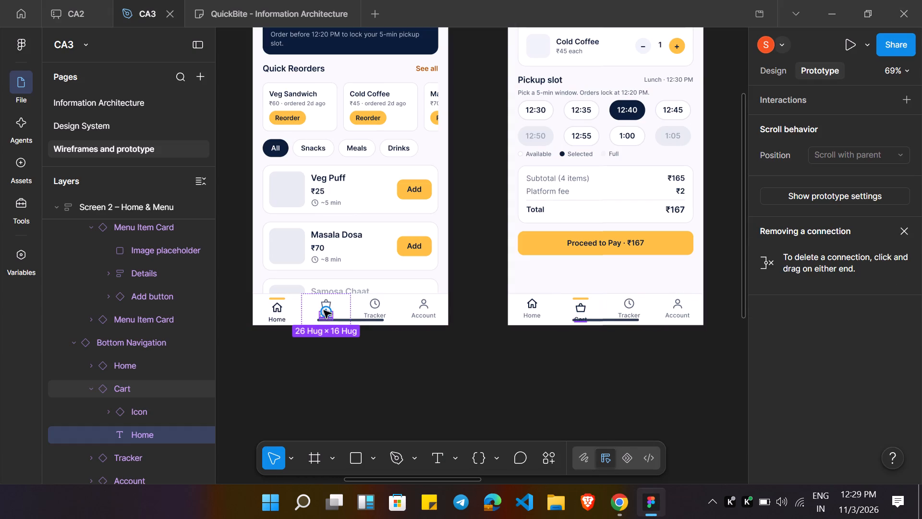
pyautogui.click(331, 346)
pyautogui.doubleClick(326, 316)
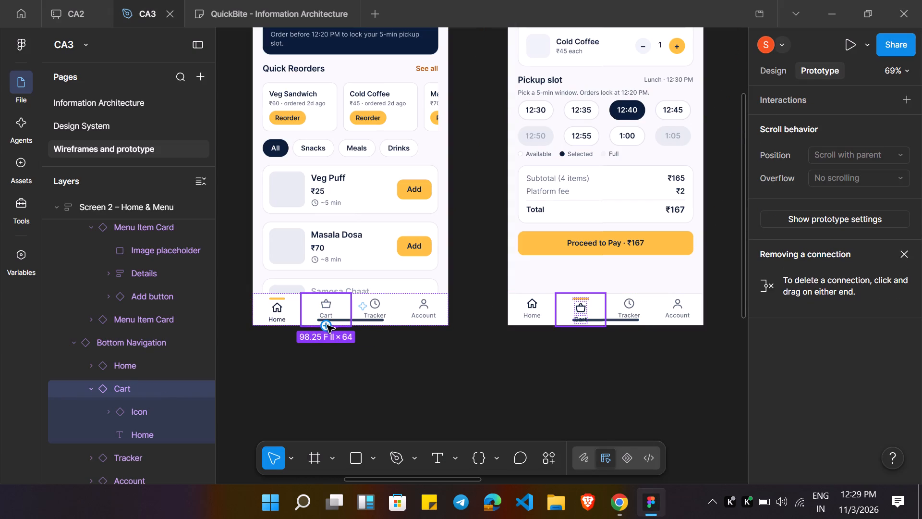
pyautogui.moveTo(328, 327); pyautogui.dragTo(511, 184)
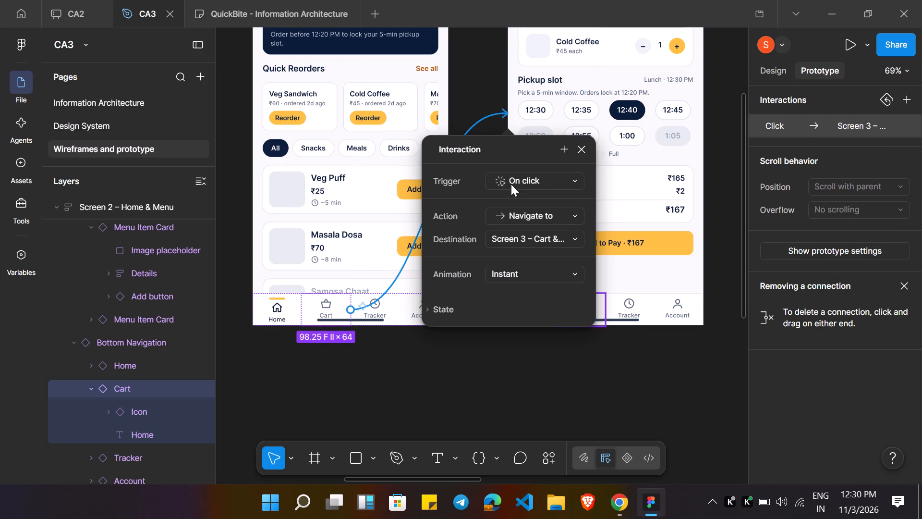
pyautogui.click(583, 397)
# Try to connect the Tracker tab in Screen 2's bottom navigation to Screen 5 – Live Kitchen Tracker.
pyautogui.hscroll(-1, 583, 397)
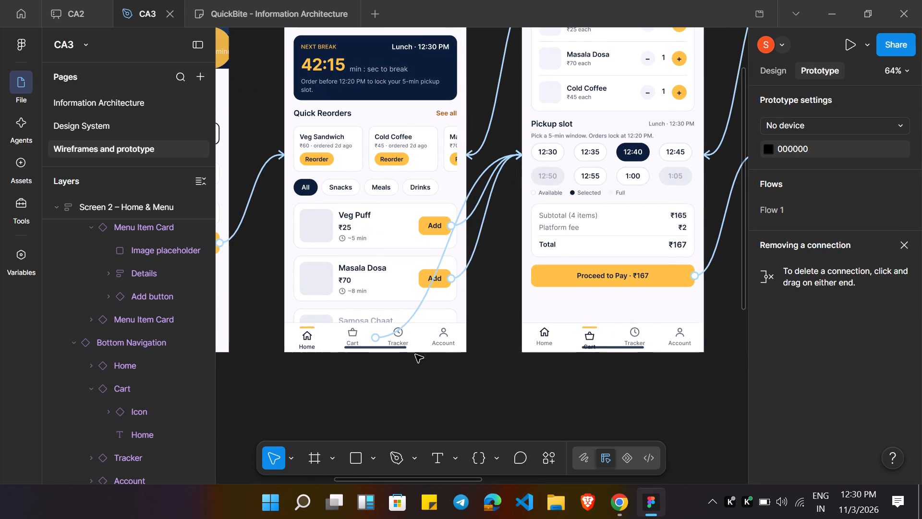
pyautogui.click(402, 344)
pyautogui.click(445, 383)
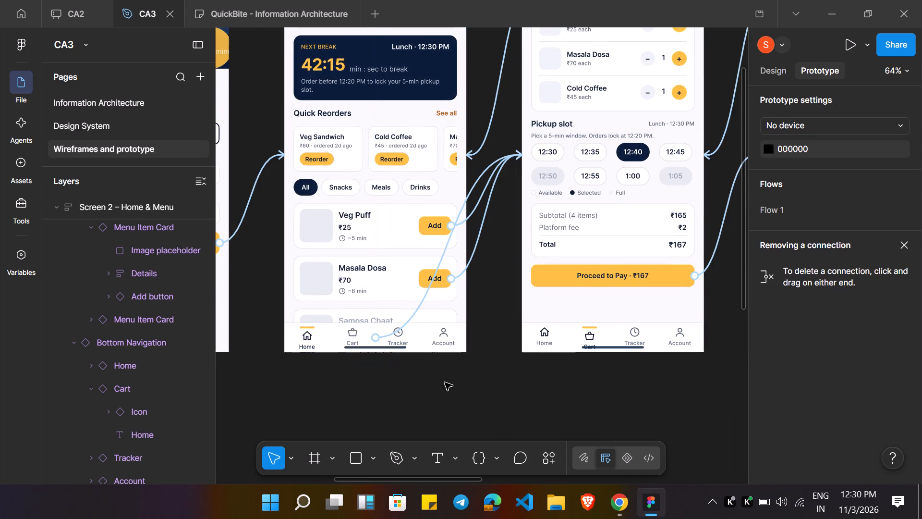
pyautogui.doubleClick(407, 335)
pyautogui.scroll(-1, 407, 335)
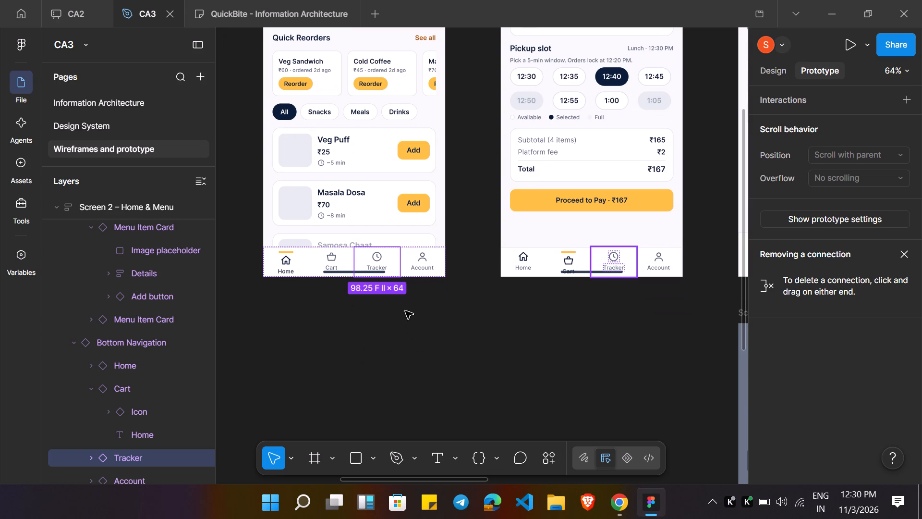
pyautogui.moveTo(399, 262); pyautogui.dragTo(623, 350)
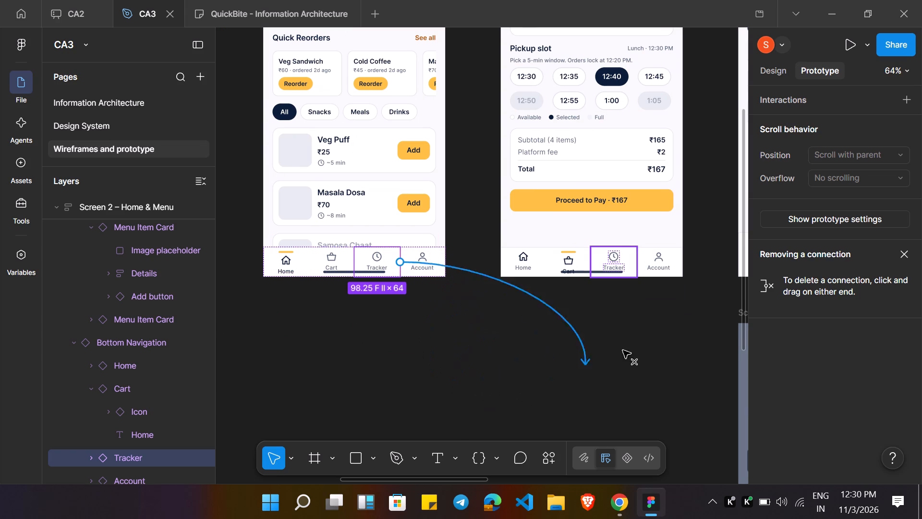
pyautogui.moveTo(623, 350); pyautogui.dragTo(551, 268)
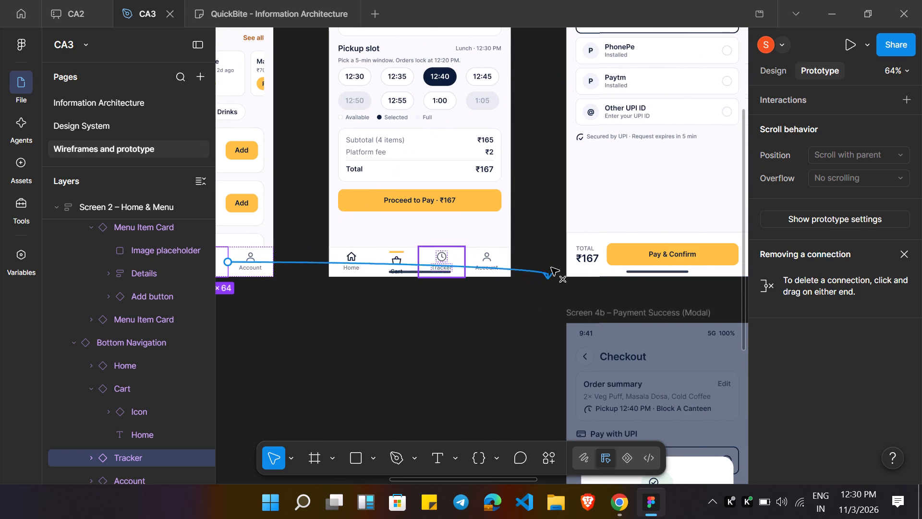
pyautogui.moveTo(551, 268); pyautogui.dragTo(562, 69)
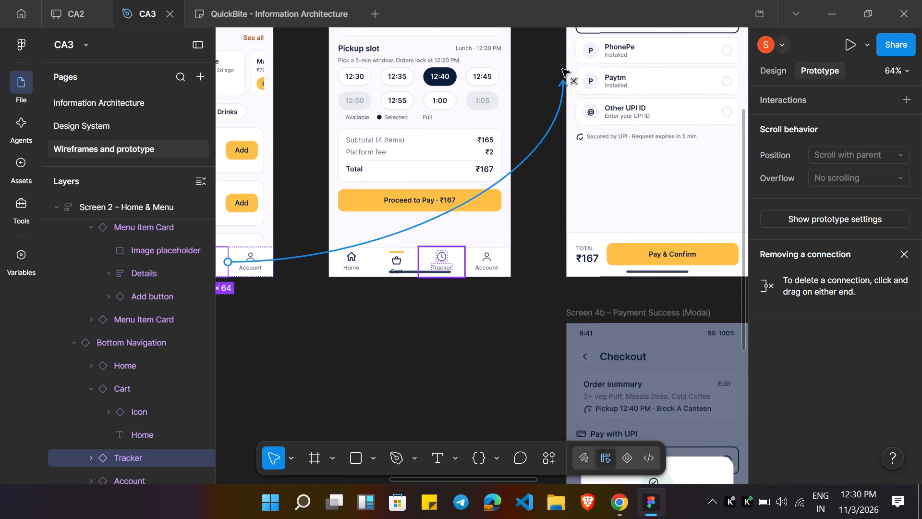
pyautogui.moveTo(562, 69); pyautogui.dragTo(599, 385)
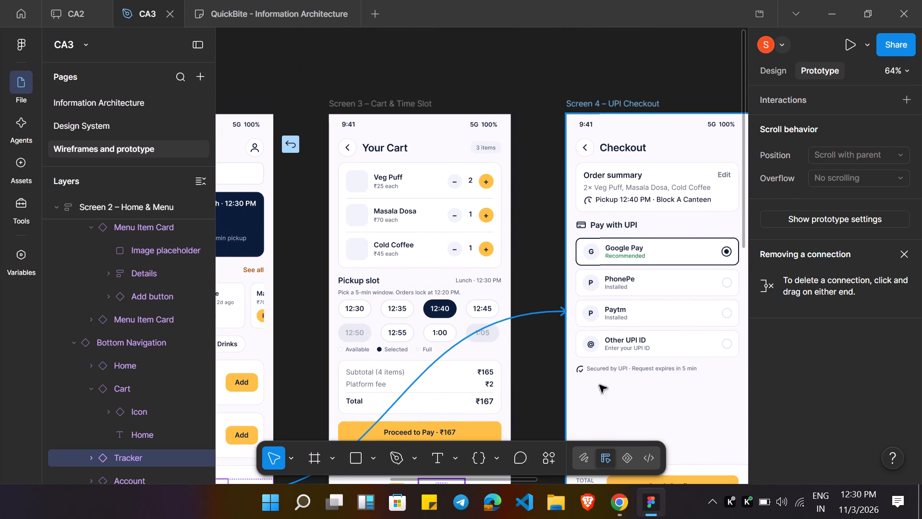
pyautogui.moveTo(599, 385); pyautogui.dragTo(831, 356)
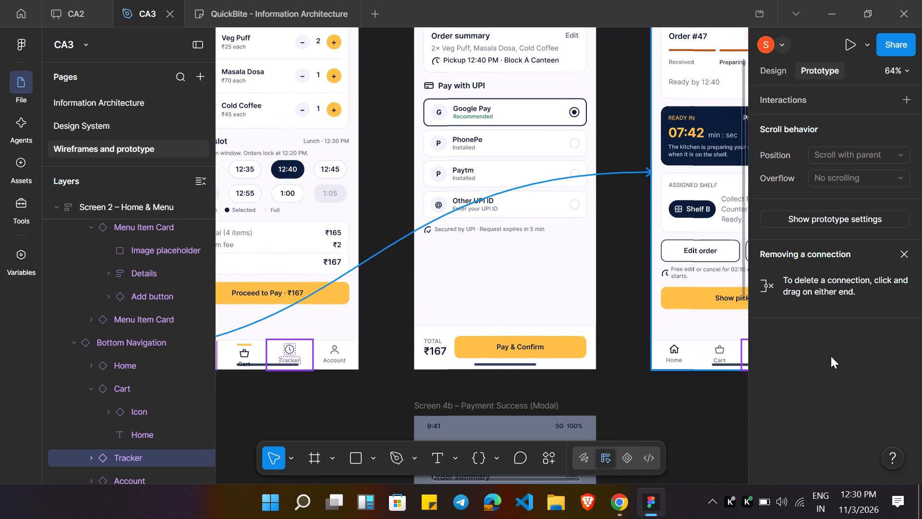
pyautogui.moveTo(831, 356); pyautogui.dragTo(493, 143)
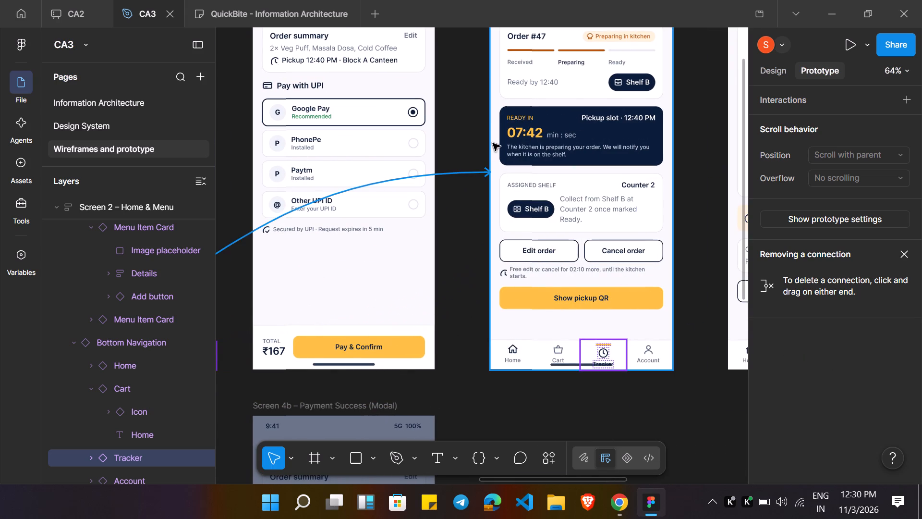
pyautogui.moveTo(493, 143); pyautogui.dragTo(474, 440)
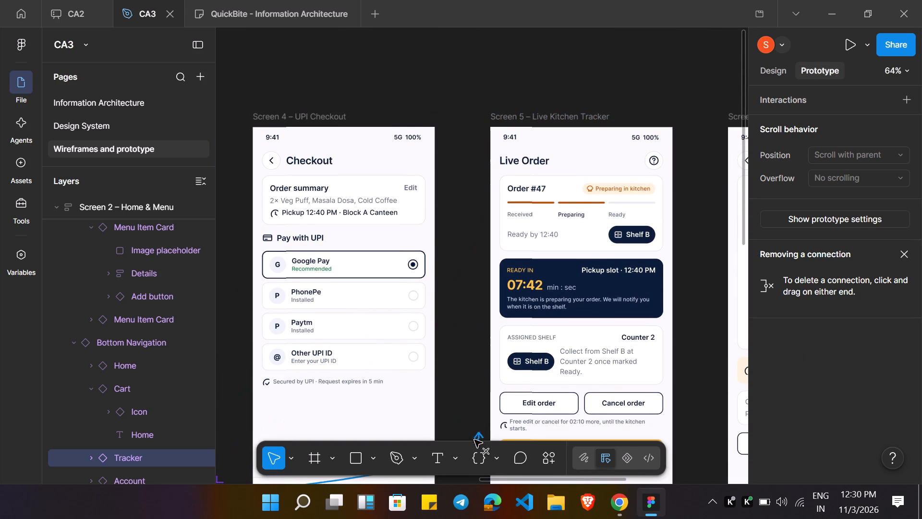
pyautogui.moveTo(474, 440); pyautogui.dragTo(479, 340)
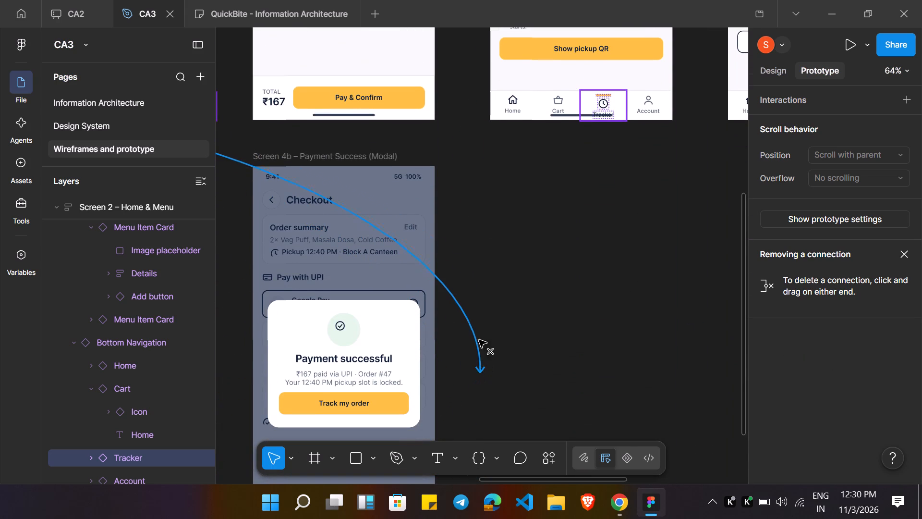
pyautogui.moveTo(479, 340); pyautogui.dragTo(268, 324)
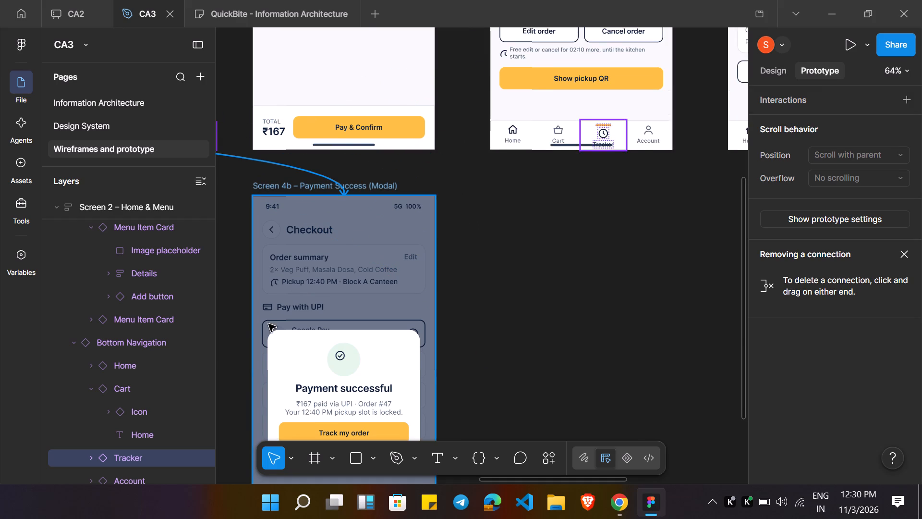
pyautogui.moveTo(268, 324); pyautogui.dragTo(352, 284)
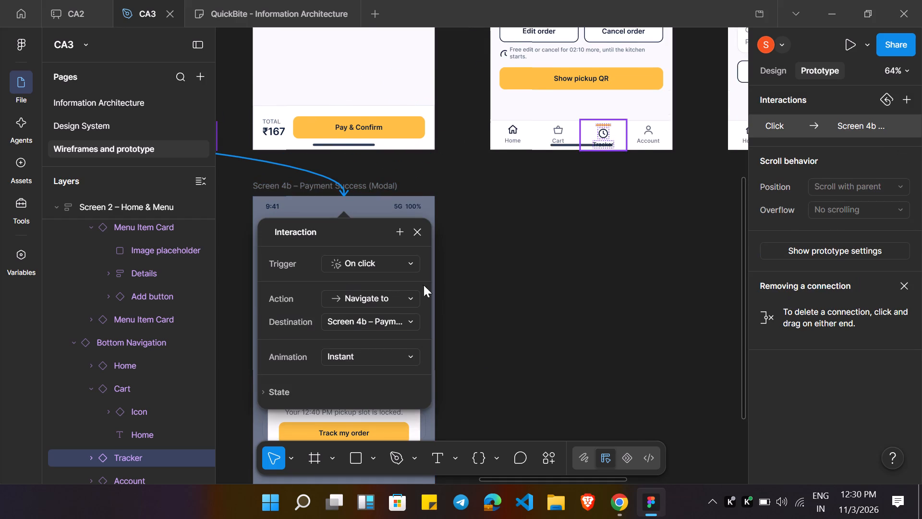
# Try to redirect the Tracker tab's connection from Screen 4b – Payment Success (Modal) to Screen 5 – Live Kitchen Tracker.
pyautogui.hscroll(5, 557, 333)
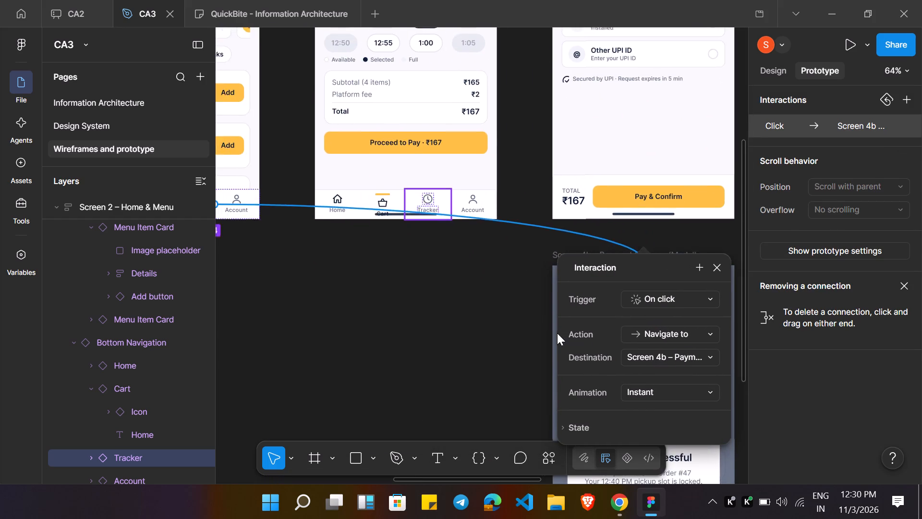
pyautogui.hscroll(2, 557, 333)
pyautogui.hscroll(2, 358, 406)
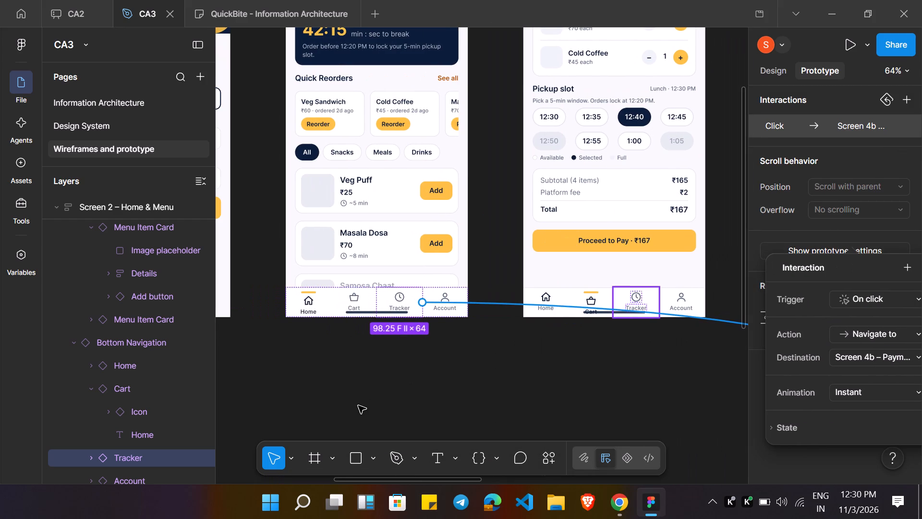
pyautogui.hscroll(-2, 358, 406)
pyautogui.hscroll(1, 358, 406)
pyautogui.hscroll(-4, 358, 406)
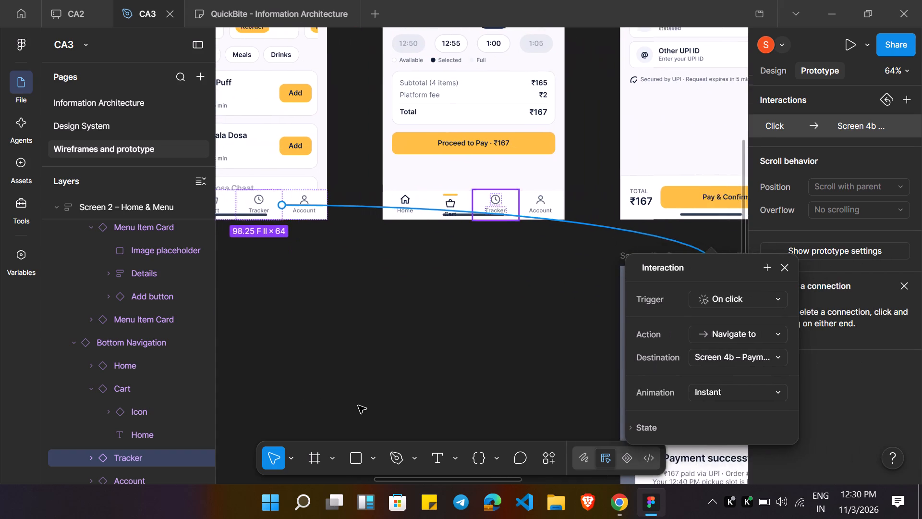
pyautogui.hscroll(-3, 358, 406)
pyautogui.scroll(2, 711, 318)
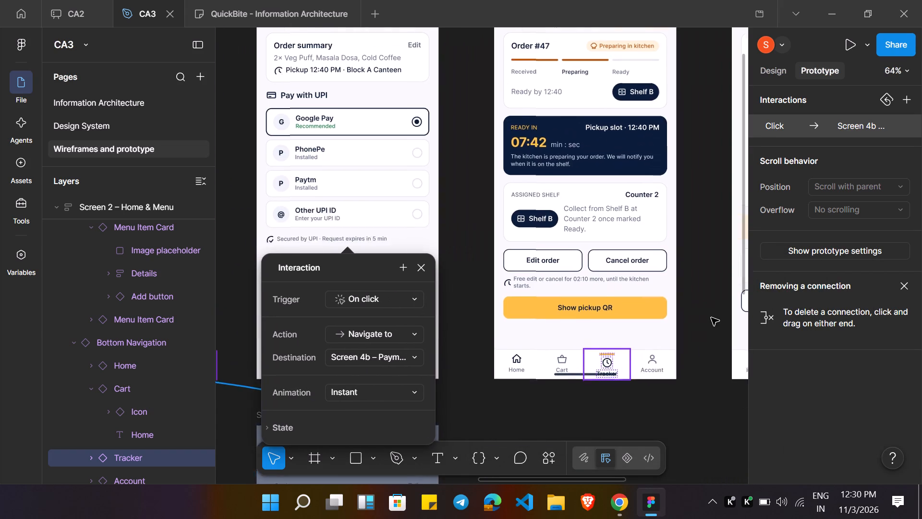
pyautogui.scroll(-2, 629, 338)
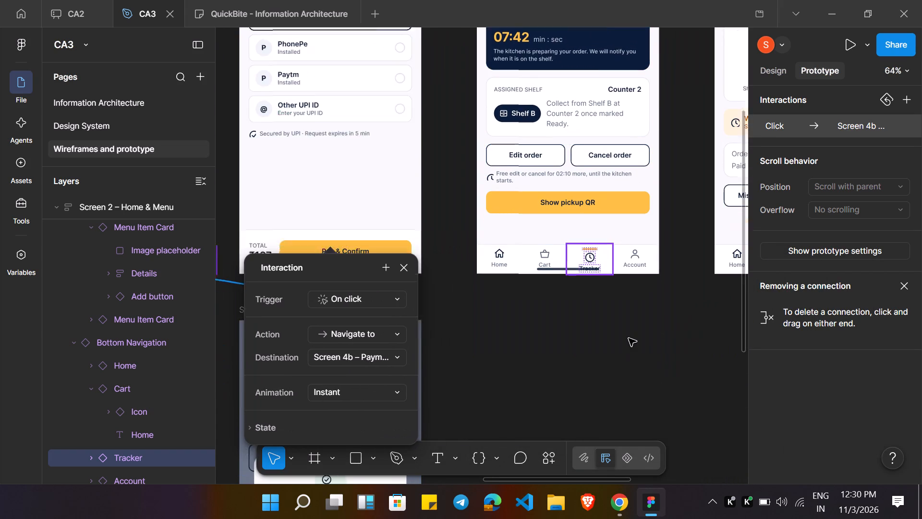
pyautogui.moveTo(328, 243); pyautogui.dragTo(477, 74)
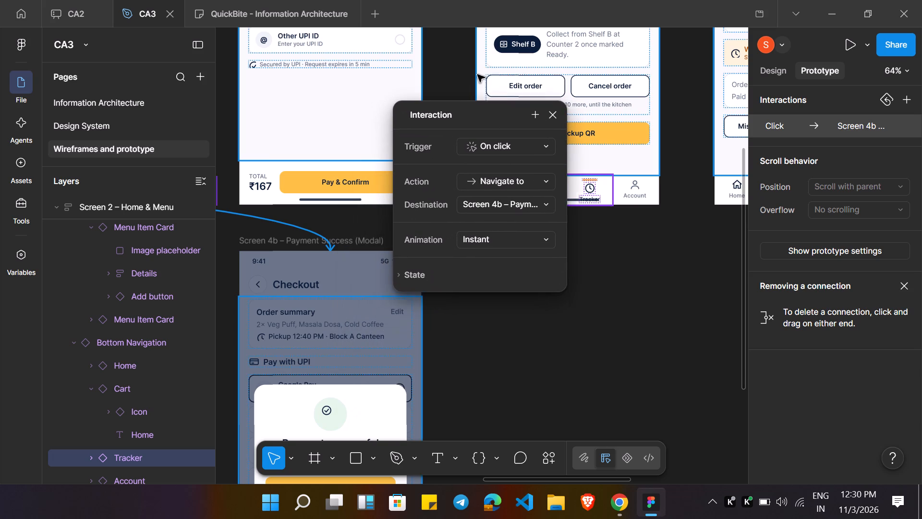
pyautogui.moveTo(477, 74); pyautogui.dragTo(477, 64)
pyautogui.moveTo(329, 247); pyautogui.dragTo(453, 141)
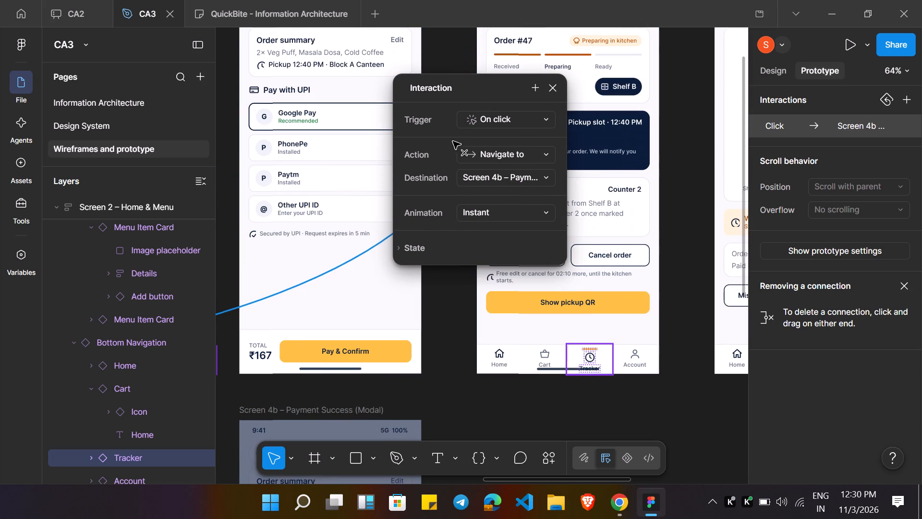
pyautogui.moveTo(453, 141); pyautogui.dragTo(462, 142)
# Connect the Tracker tab in Screen 2's bottom navigation to Screen 5 – Live Kitchen Tracker, navigating on click.
pyautogui.scroll(-2, 413, 361)
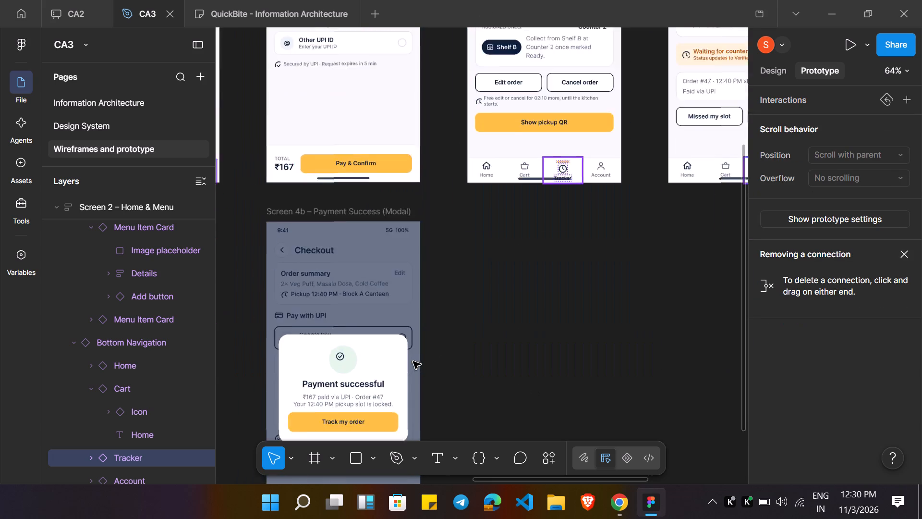
pyautogui.hscroll(2, 413, 361)
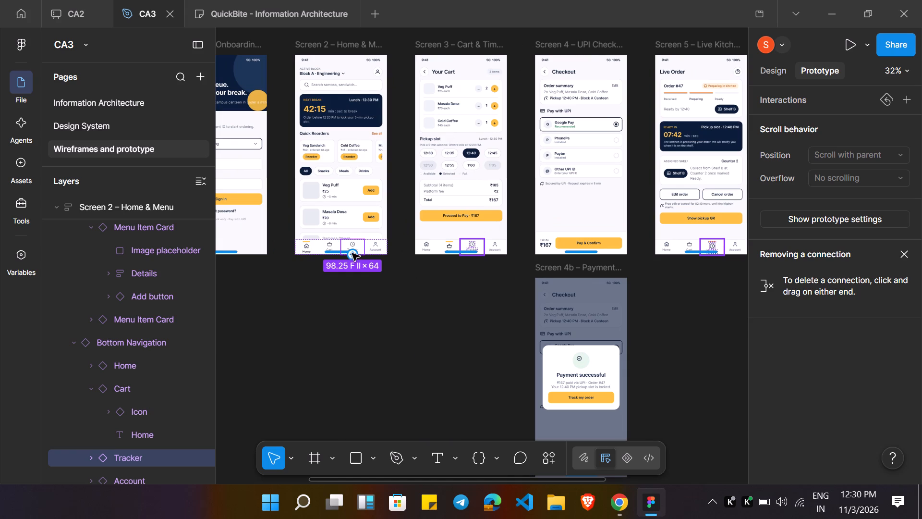
pyautogui.moveTo(352, 256); pyautogui.dragTo(649, 162)
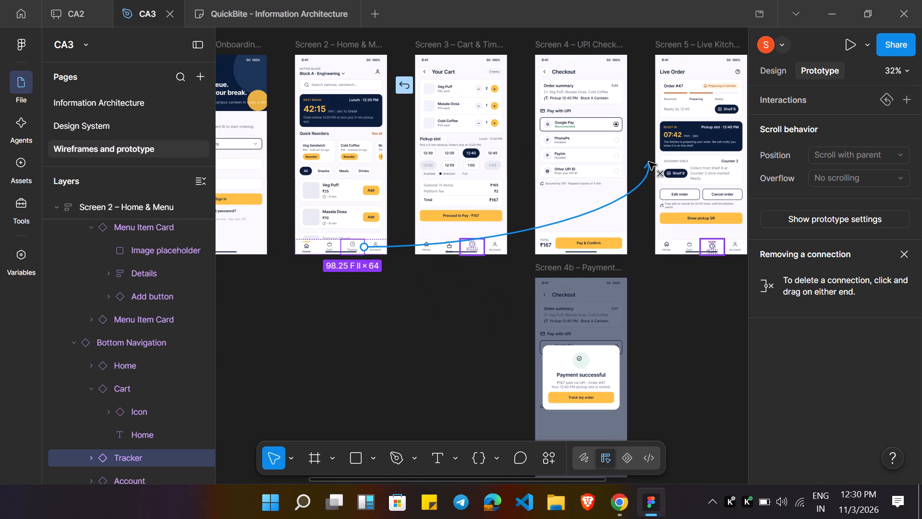
pyautogui.moveTo(649, 162); pyautogui.dragTo(664, 126)
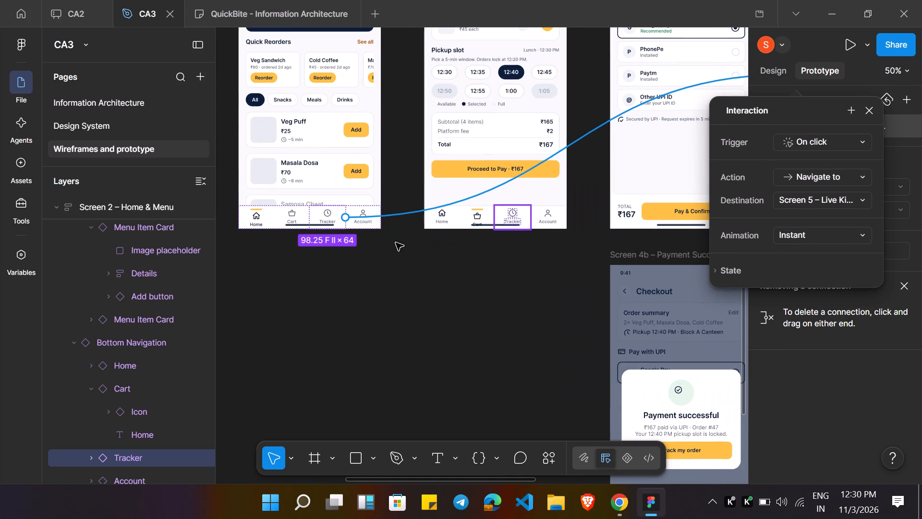
# Connect the Account tab in Screen 2's bottom navigation to Screen 7 – Account & Support, navigating on click.
pyautogui.click(373, 228)
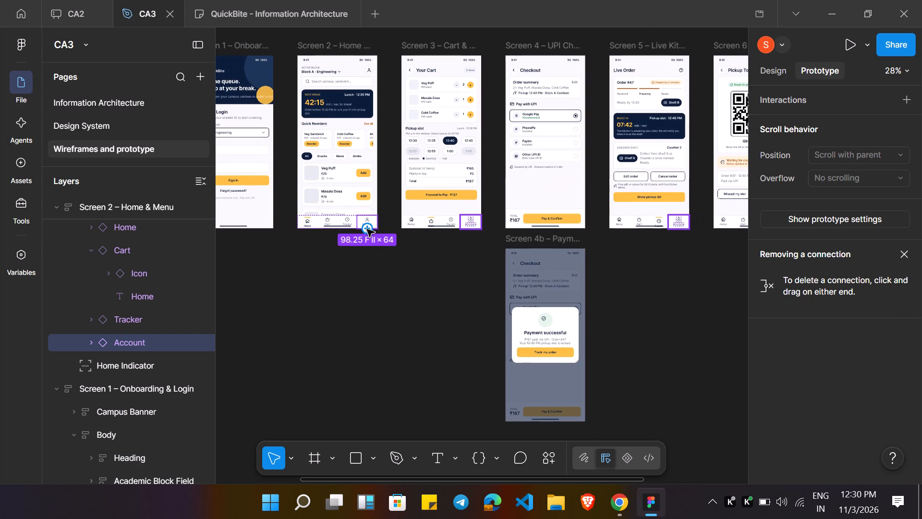
pyautogui.moveTo(368, 230); pyautogui.dragTo(629, 291)
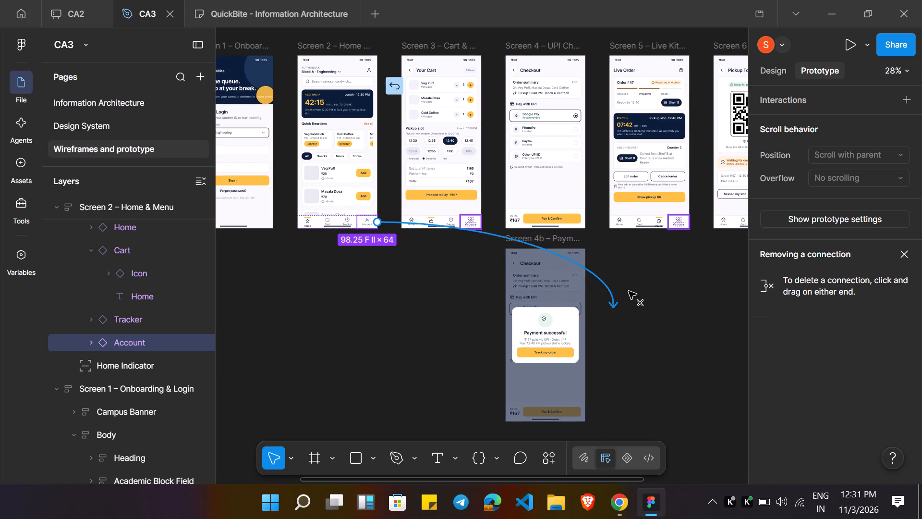
pyautogui.moveTo(629, 291); pyautogui.dragTo(749, 156)
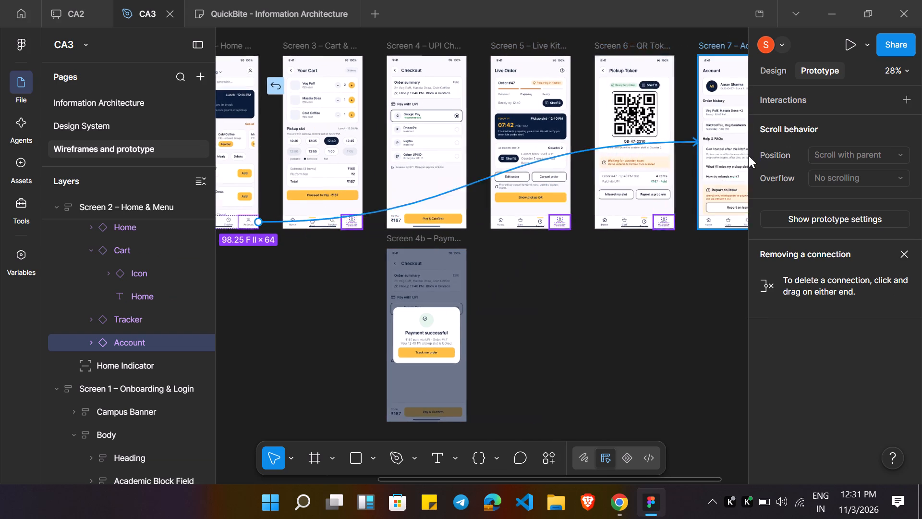
pyautogui.moveTo(749, 156); pyautogui.dragTo(555, 164)
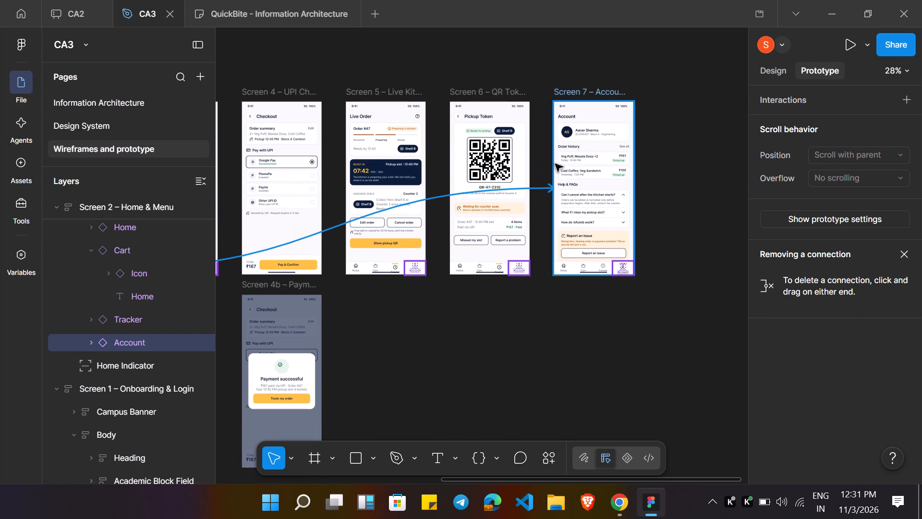
pyautogui.moveTo(555, 164); pyautogui.dragTo(557, 166)
# Connect the Home tab in Screen 3's bottom navigation to Screen 2 – Home & Menu, navigating on click.
pyautogui.hscroll(3, 557, 166)
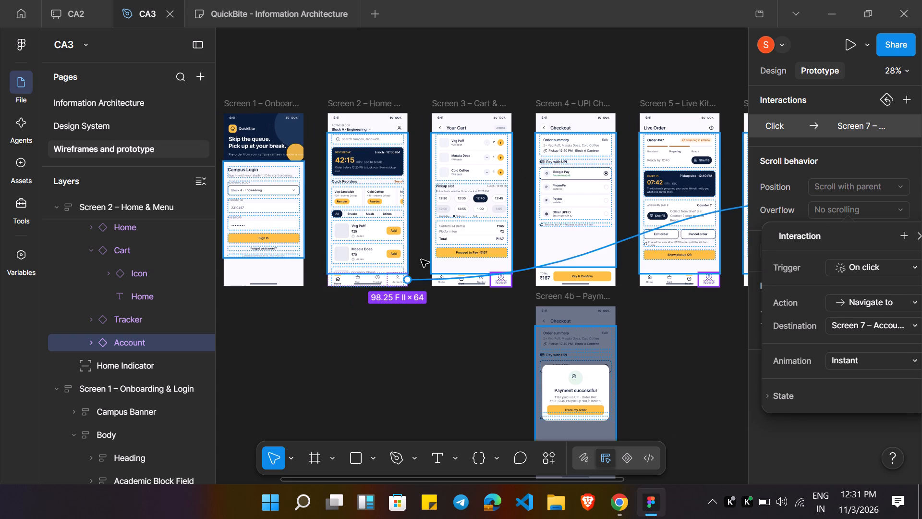
pyautogui.click(486, 216)
pyautogui.scroll(-1, 486, 216)
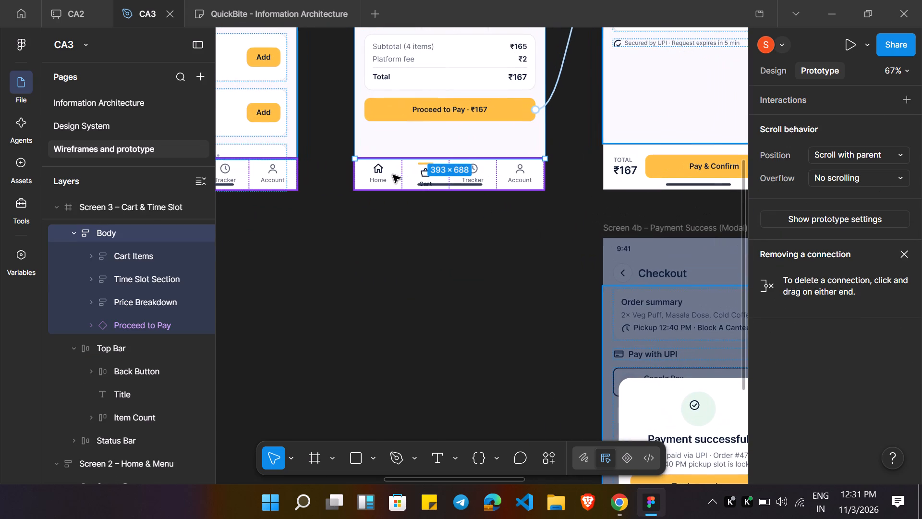
pyautogui.doubleClick(387, 176)
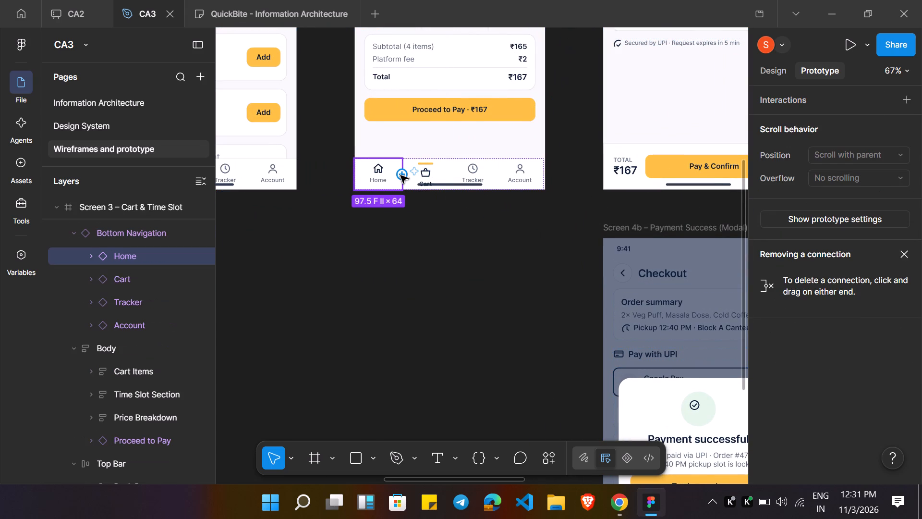
pyautogui.moveTo(400, 175); pyautogui.dragTo(297, 100)
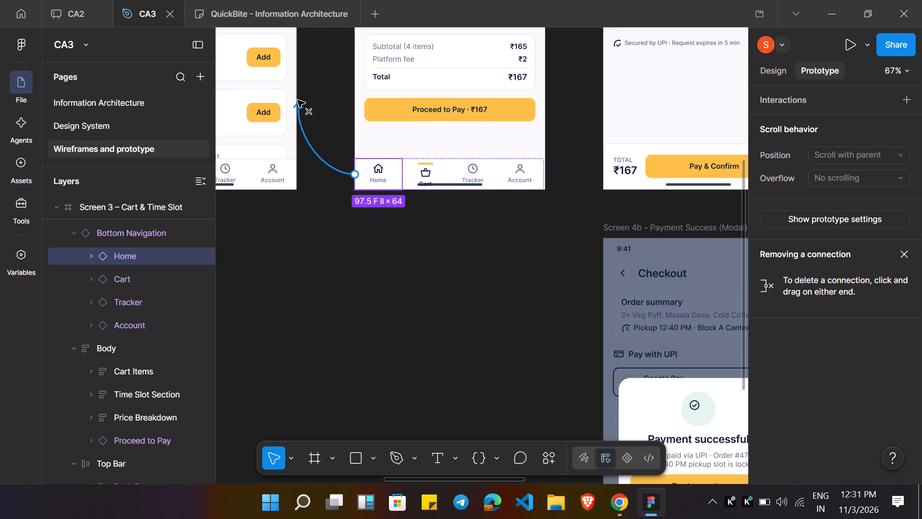
pyautogui.moveTo(297, 100); pyautogui.dragTo(300, 155)
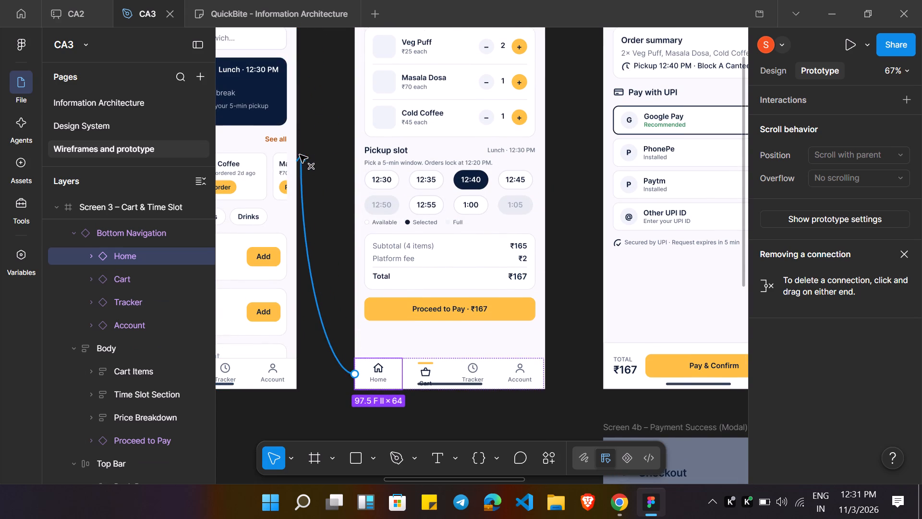
pyautogui.moveTo(300, 155); pyautogui.dragTo(288, 154)
# Connect the Tracker tab in Screen 3's bottom navigation to Screen 5 – Live Kitchen Tracker, navigating on click.
pyautogui.scroll(-1, 507, 235)
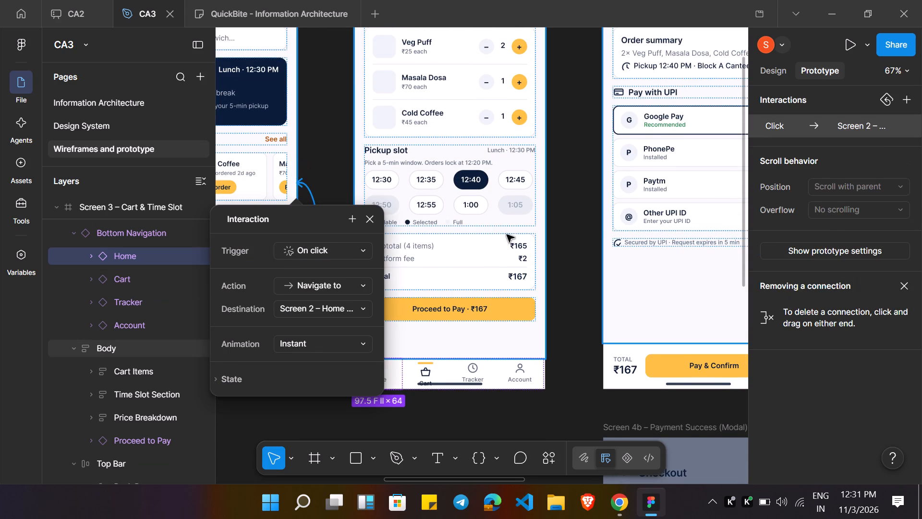
pyautogui.scroll(-1, 507, 235)
pyautogui.click(461, 228)
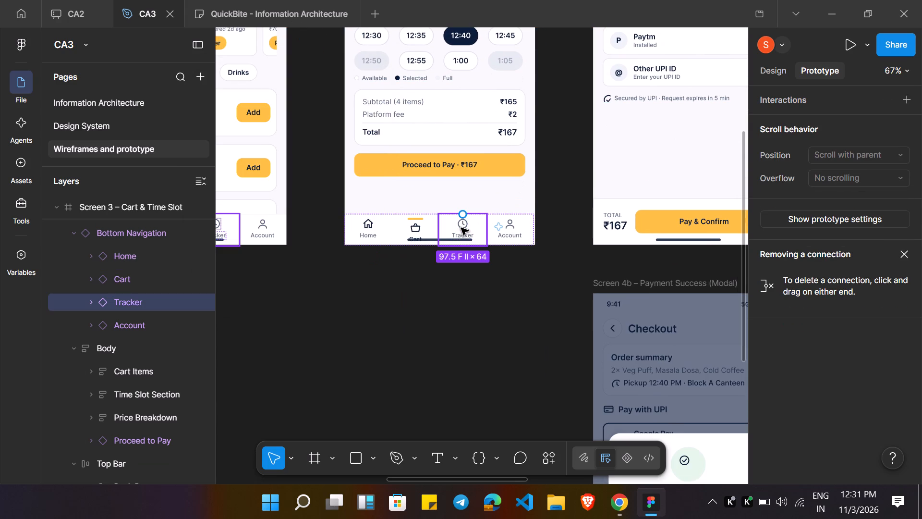
pyautogui.moveTo(463, 216); pyautogui.dragTo(747, 177)
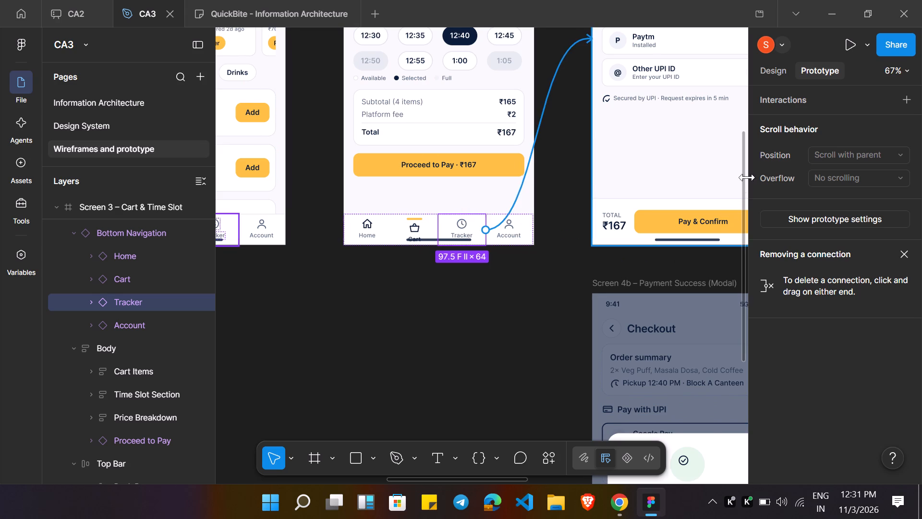
pyautogui.moveTo(747, 177); pyautogui.dragTo(619, 101)
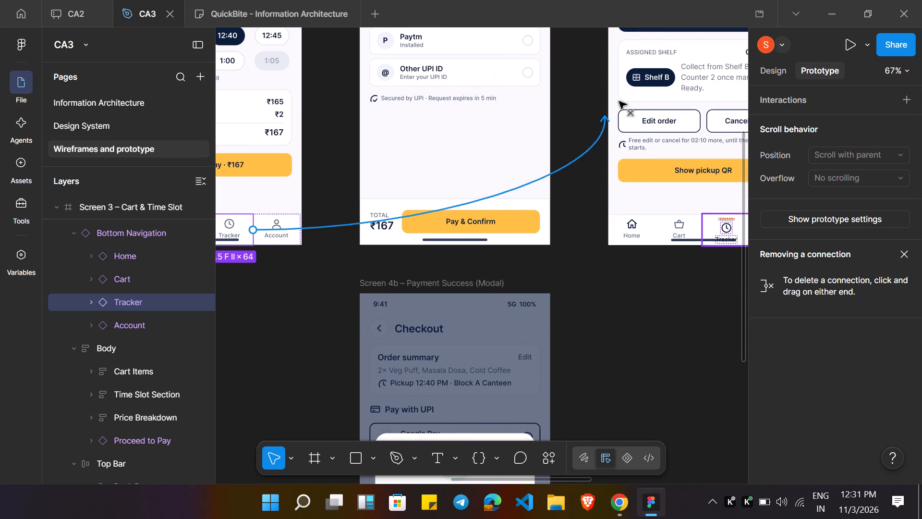
pyautogui.moveTo(619, 101); pyautogui.dragTo(618, 206)
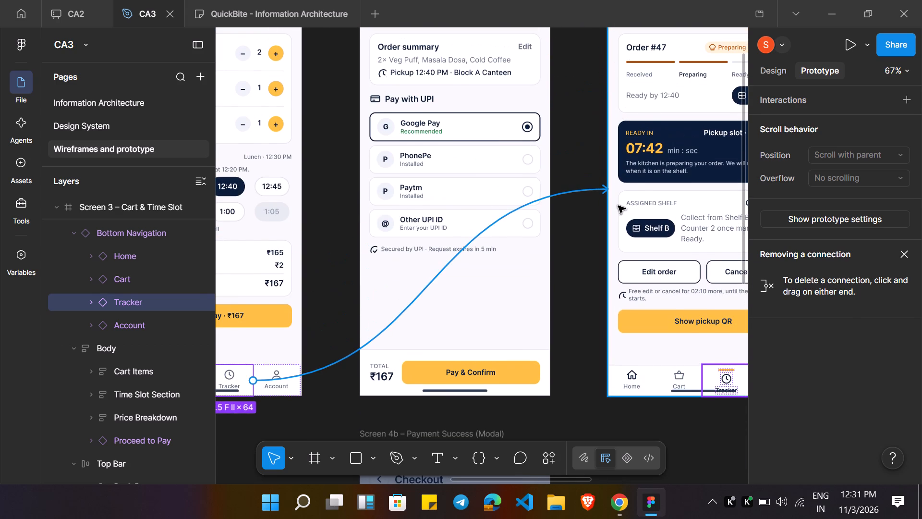
# Connect the Account tab in Screen 3's bottom navigation to Screen 7 – Account & Support, navigating on click.
pyautogui.scroll(-1, 413, 254)
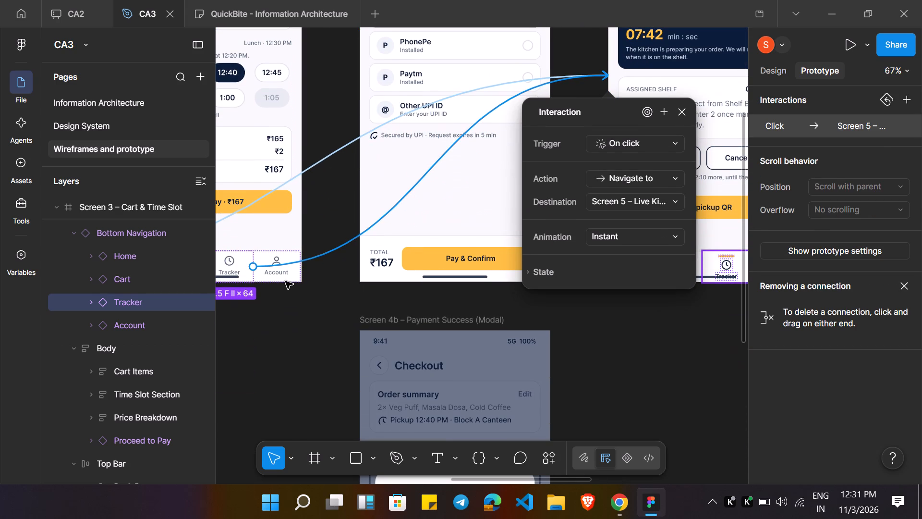
pyautogui.click(282, 277)
pyautogui.moveTo(278, 280); pyautogui.dragTo(555, 335)
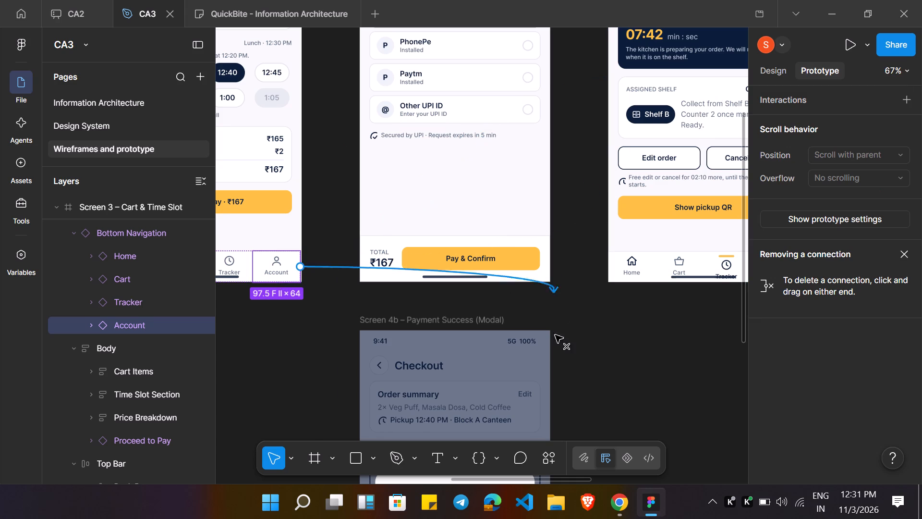
pyautogui.moveTo(555, 335); pyautogui.dragTo(726, 270)
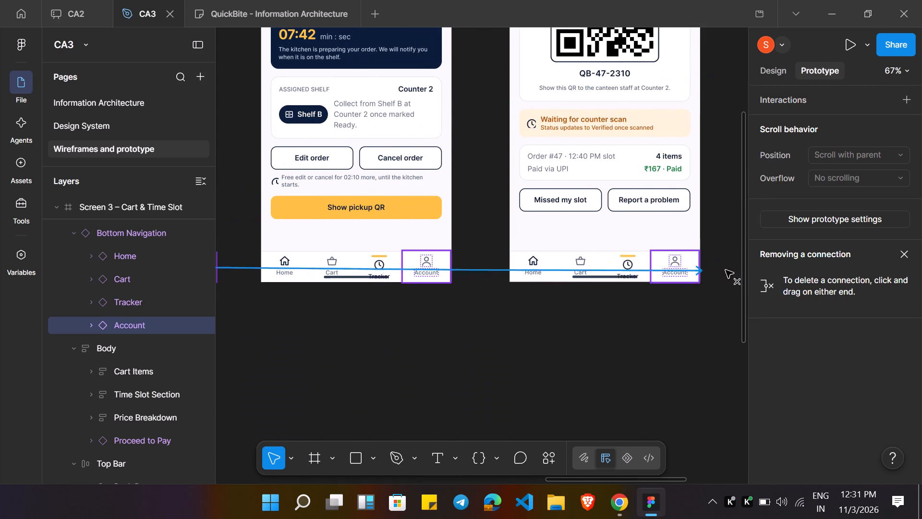
pyautogui.moveTo(726, 270); pyautogui.dragTo(546, 86)
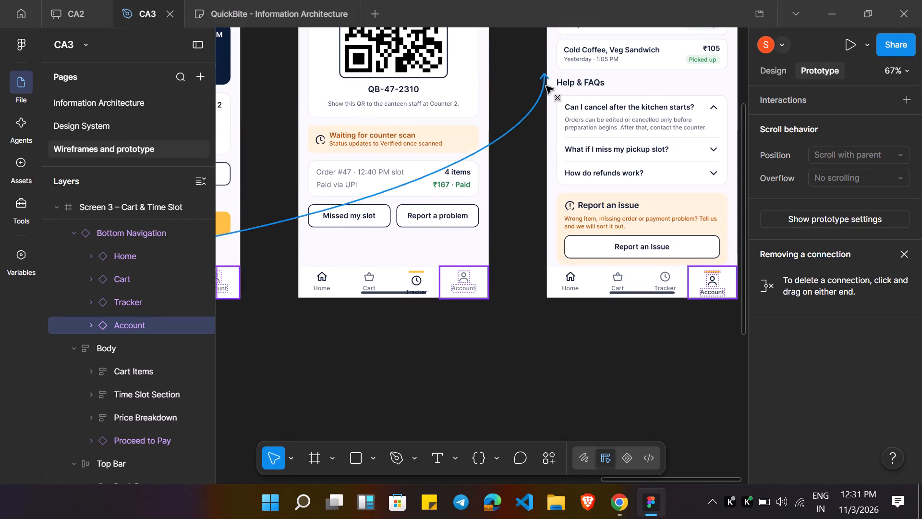
pyautogui.moveTo(546, 86); pyautogui.dragTo(553, 95)
# Review the bottom navigation connections on Screen 2 – Home & Menu and Screen 3 – Cart & Time Slot.
pyautogui.scroll(2, 553, 95)
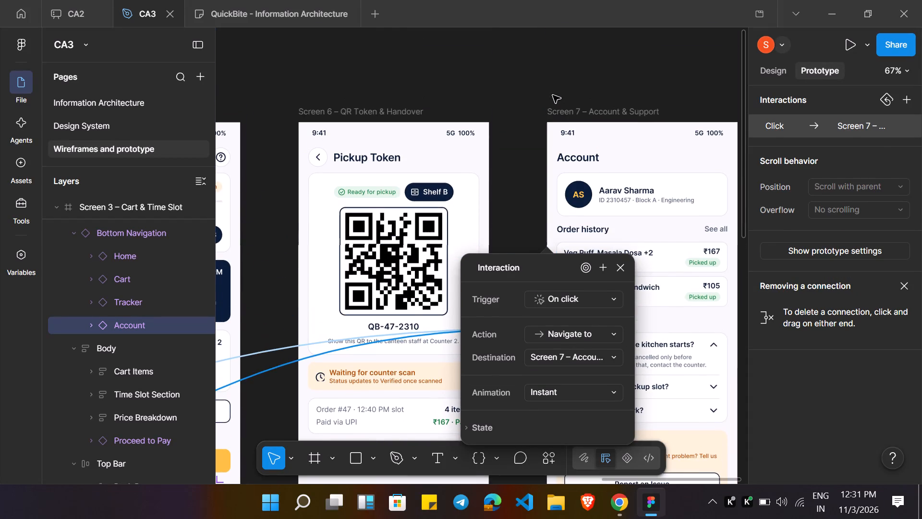
pyautogui.scroll(-1, 553, 95)
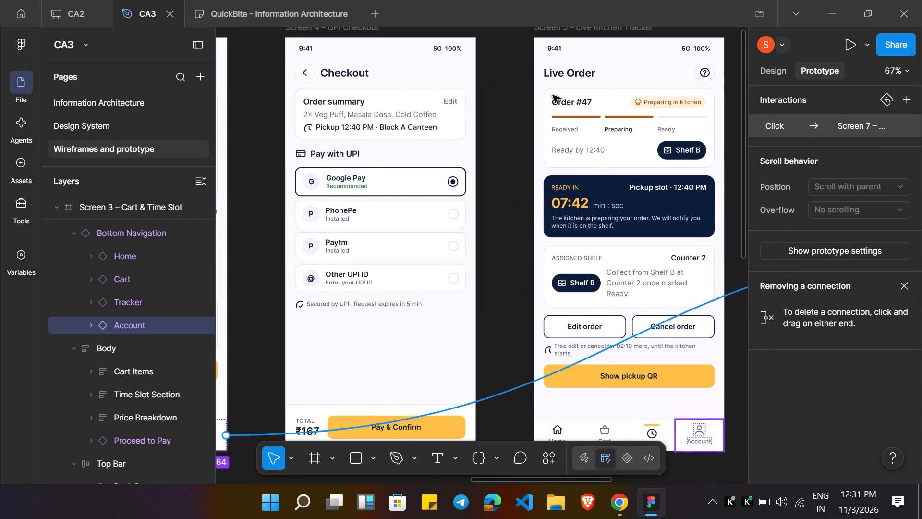
pyautogui.scroll(-1, 553, 95)
pyautogui.click(523, 347)
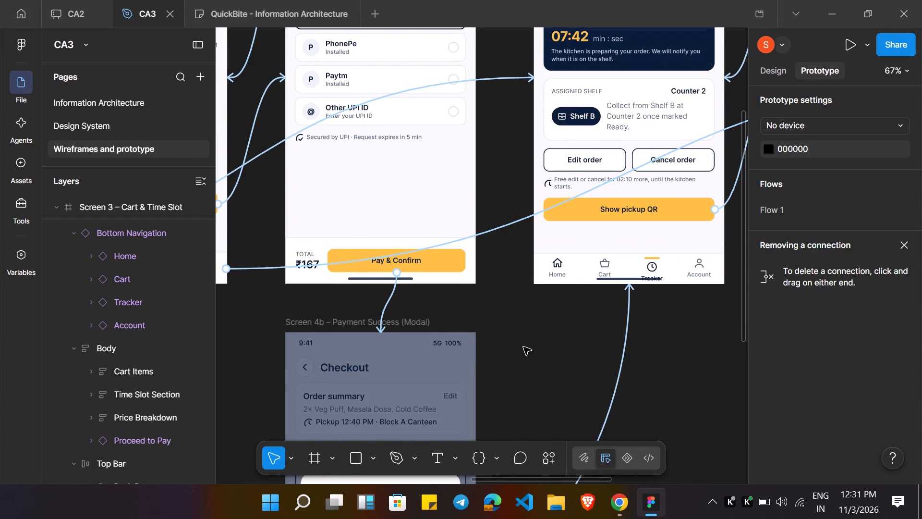
pyautogui.hscroll(2, 523, 347)
pyautogui.hscroll(1, 350, 289)
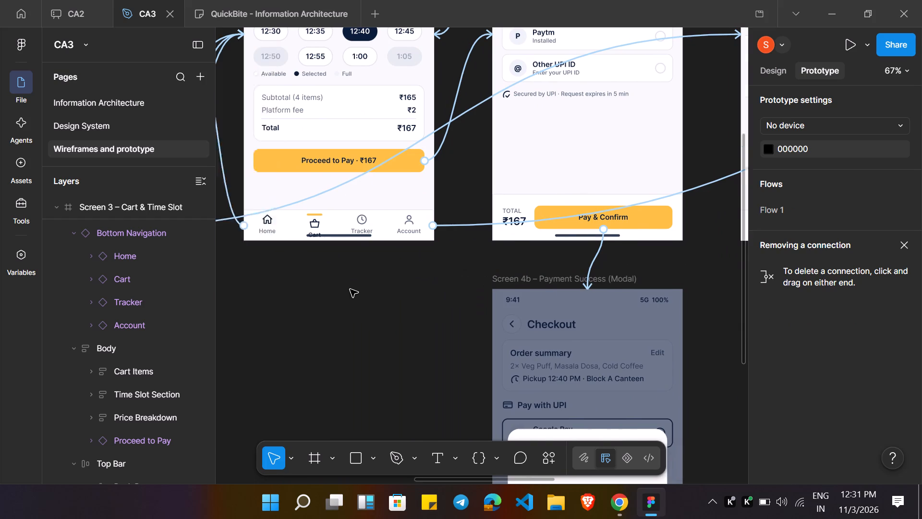
pyautogui.hscroll(1, 350, 289)
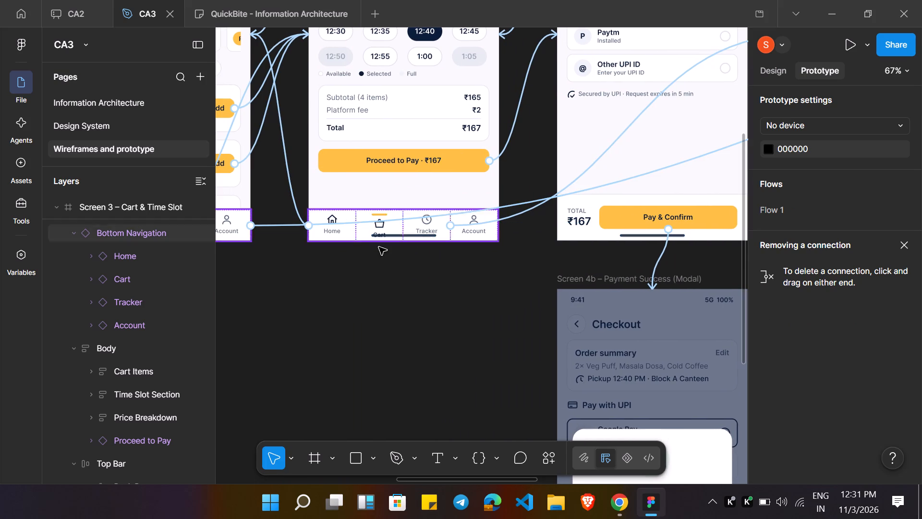
pyautogui.hscroll(-1, 431, 274)
pyautogui.hscroll(2, 431, 274)
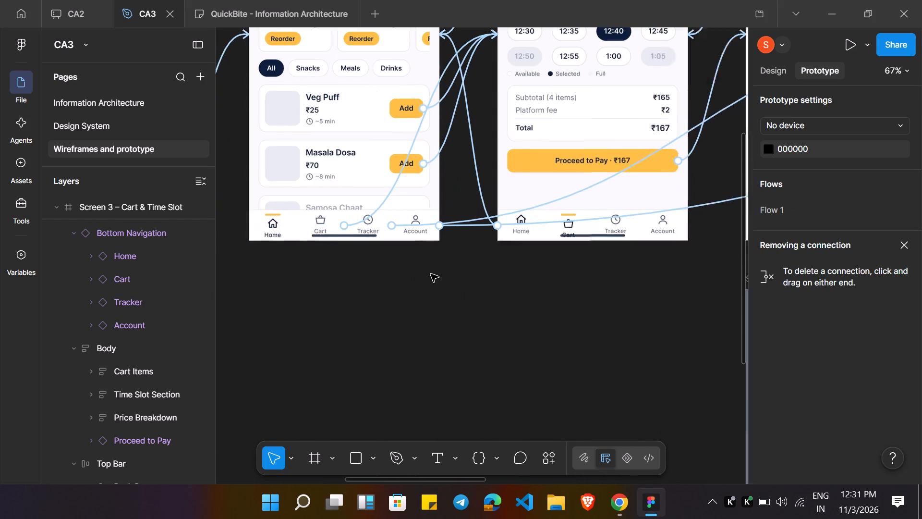
pyautogui.hscroll(1, 431, 274)
pyautogui.hscroll(-1, 431, 274)
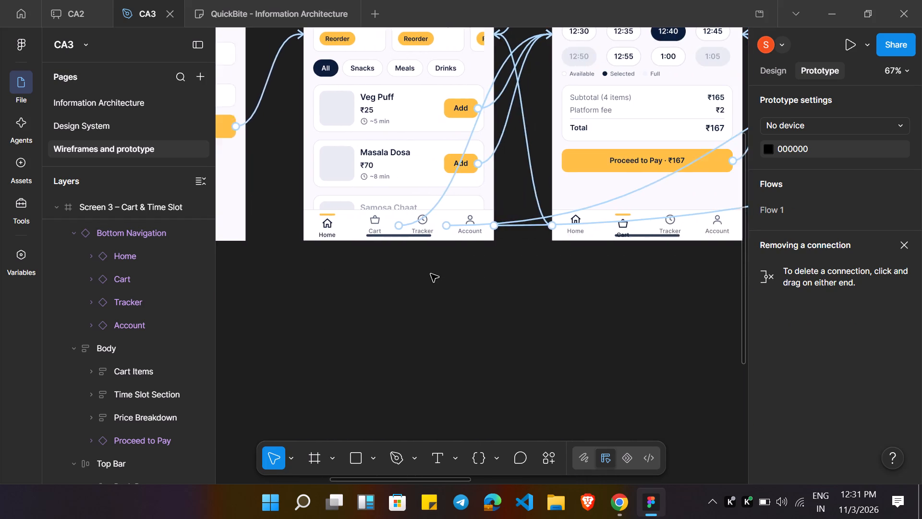
# Connect the Home tab in Screen 5's bottom navigation to Screen 2 – Home & Menu, navigating on click.
pyautogui.hscroll(-5, 431, 274)
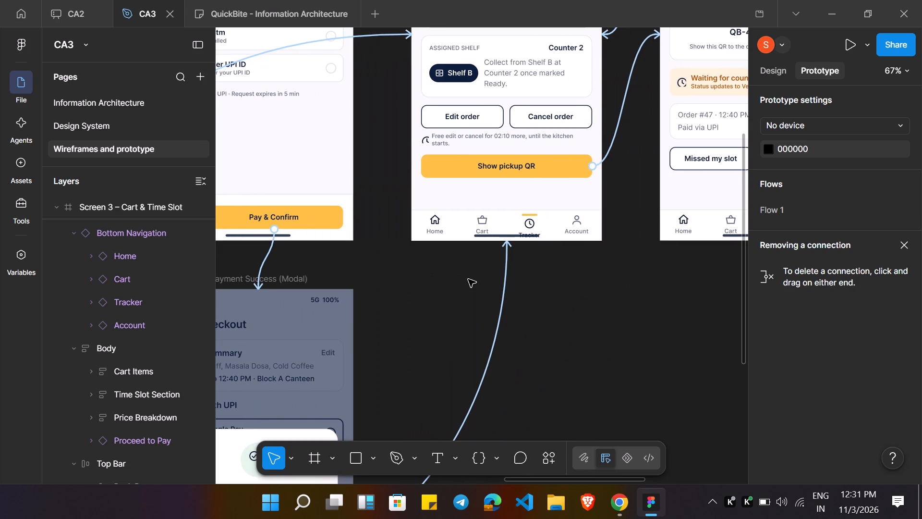
pyautogui.scroll(-1, 468, 279)
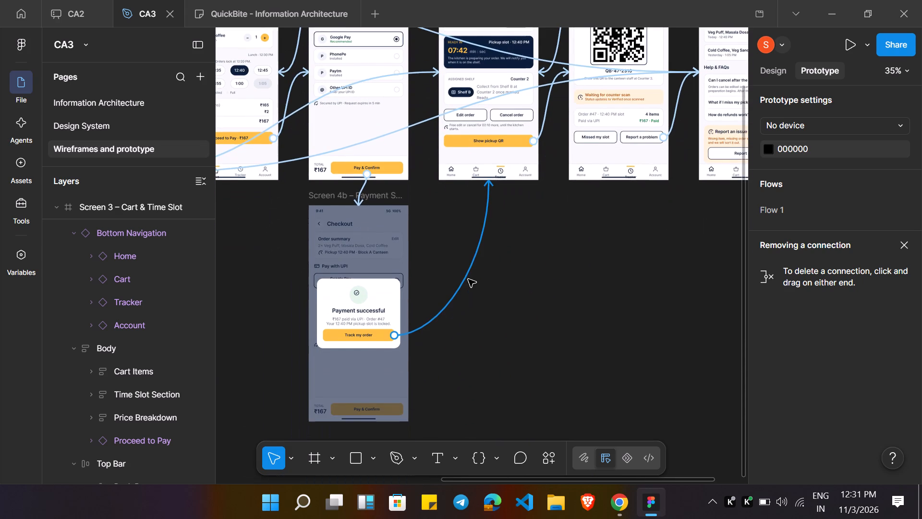
pyautogui.scroll(-1, 468, 279)
pyautogui.scroll(1, 468, 279)
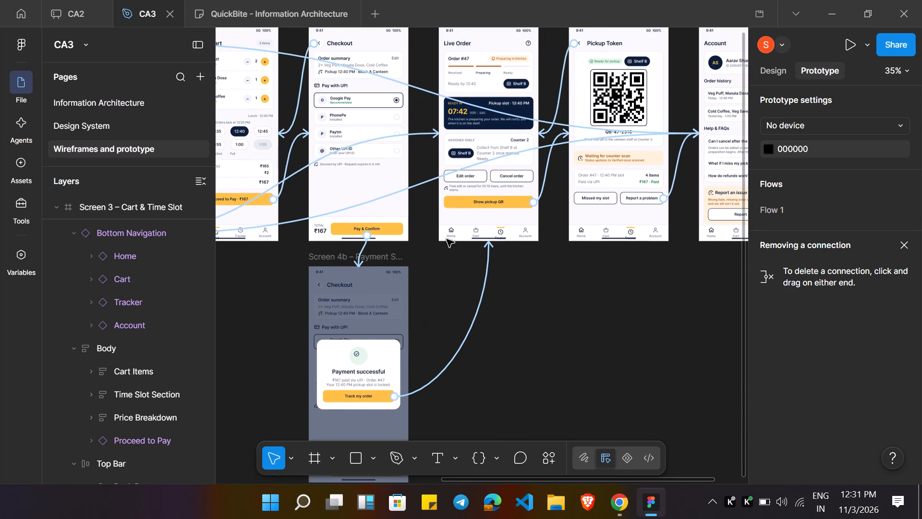
pyautogui.click(440, 235)
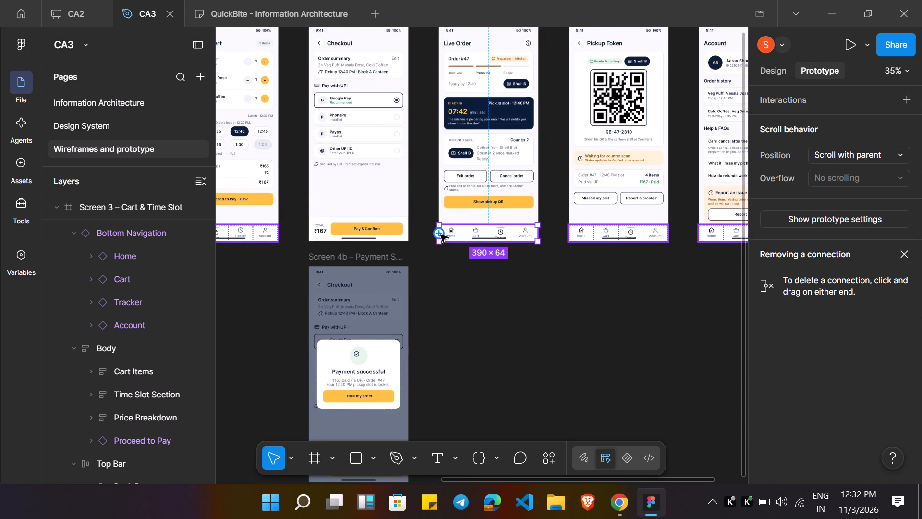
pyautogui.doubleClick(447, 234)
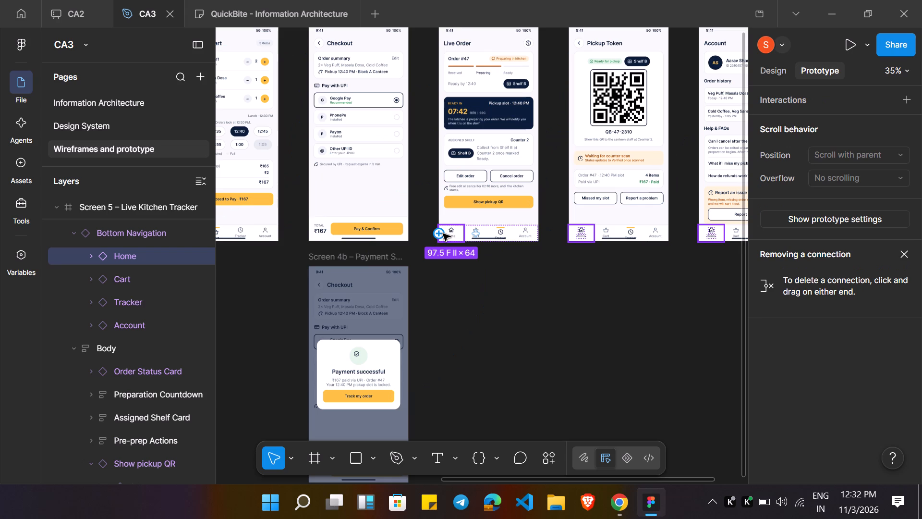
pyautogui.moveTo(440, 233); pyautogui.dragTo(228, 294)
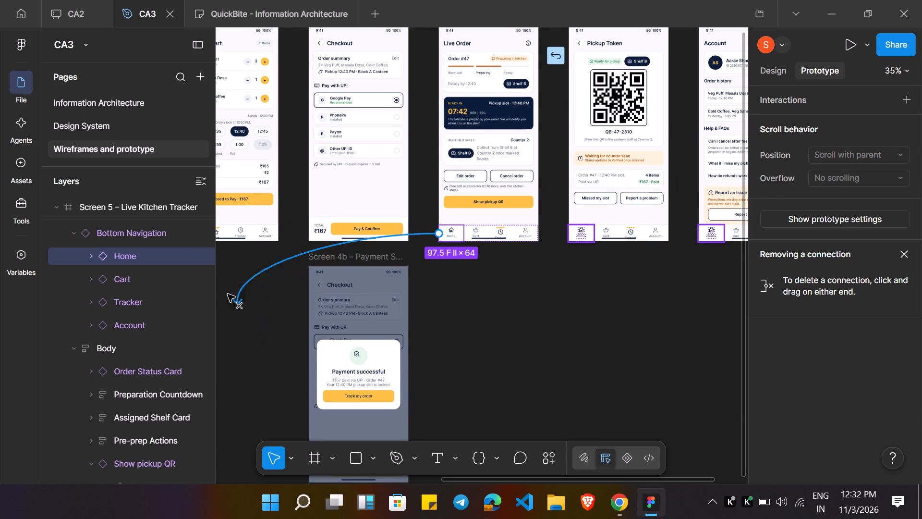
pyautogui.moveTo(228, 294); pyautogui.dragTo(327, 122)
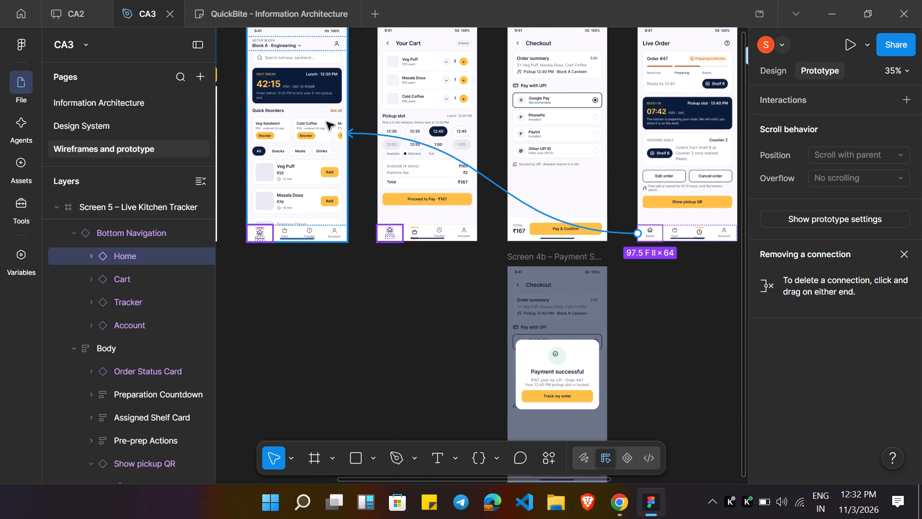
# Connect the Cart tab in Screen 5's bottom navigation to Screen 3 – Cart & Time Slot, navigating on click.
pyautogui.hscroll(-1, 606, 226)
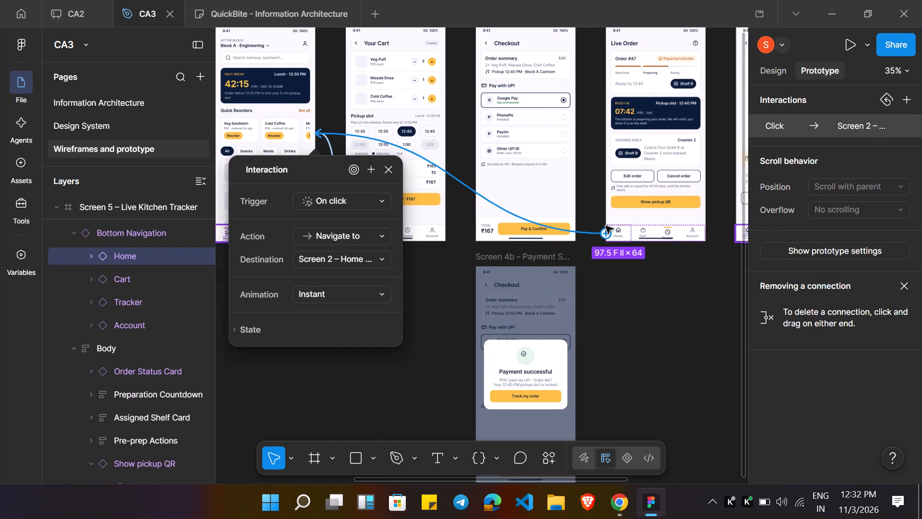
pyautogui.hscroll(-1, 606, 226)
pyautogui.doubleClick(594, 233)
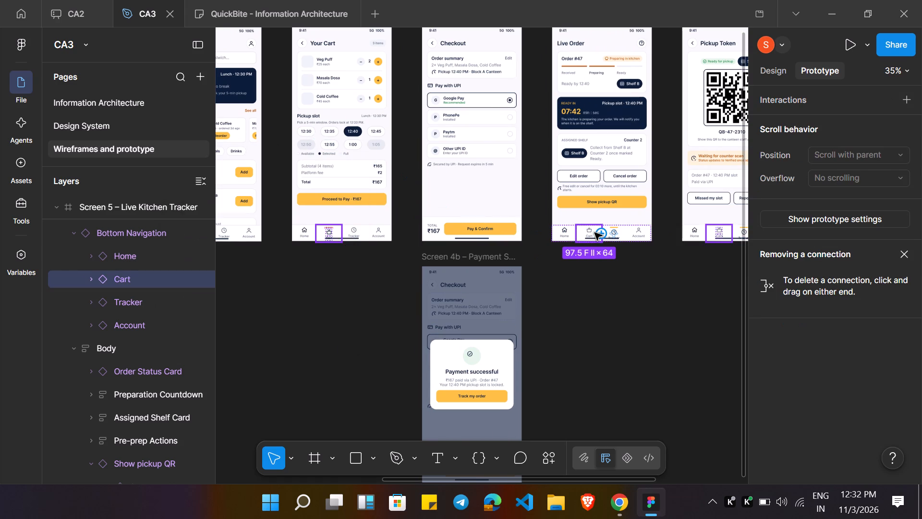
pyautogui.moveTo(601, 234); pyautogui.dragTo(574, 318)
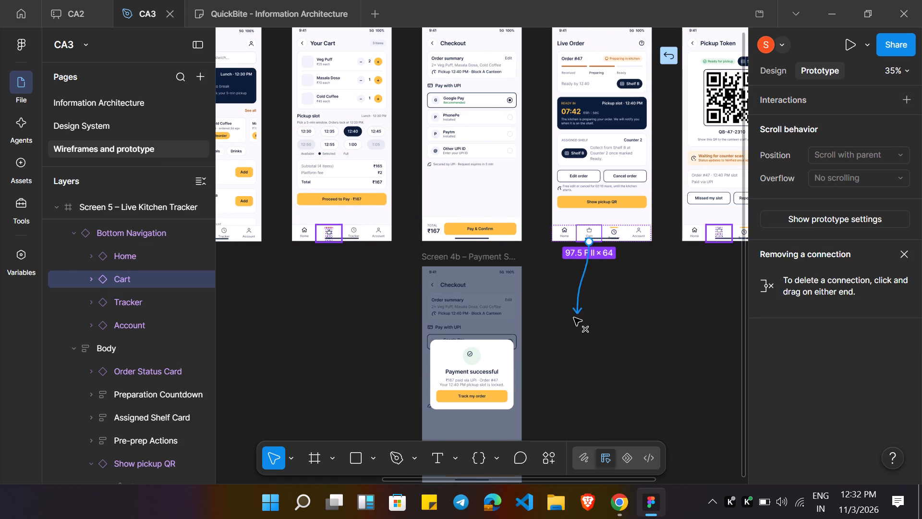
pyautogui.moveTo(574, 318); pyautogui.dragTo(359, 217)
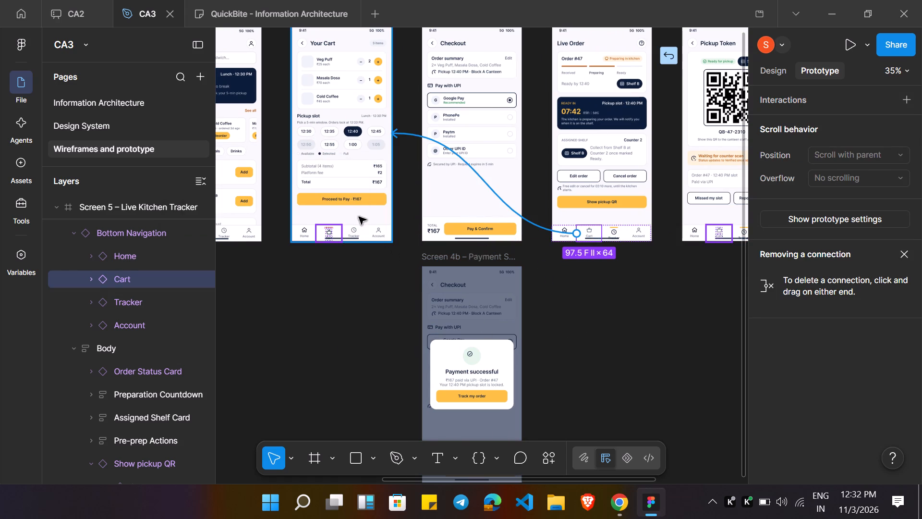
pyautogui.moveTo(359, 217); pyautogui.dragTo(359, 218)
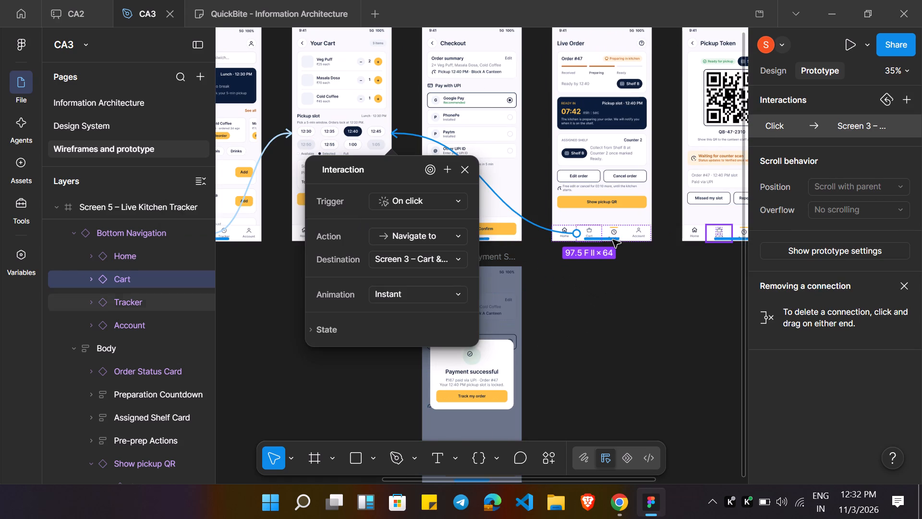
# Connect the Account tab in Screen 5's bottom navigation to Screen 7 – Account & Support, navigating on click.
pyautogui.click(639, 234)
pyautogui.moveTo(640, 243); pyautogui.dragTo(588, 179)
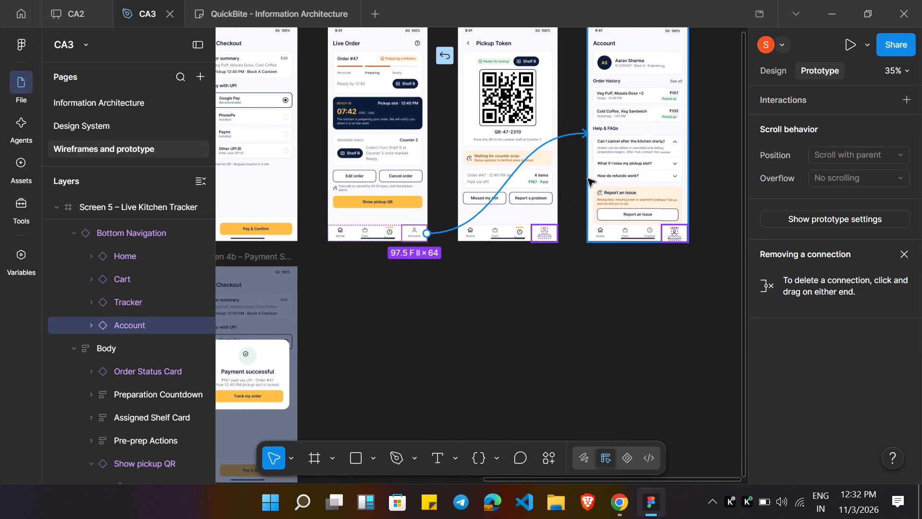
pyautogui.moveTo(588, 179); pyautogui.dragTo(587, 172)
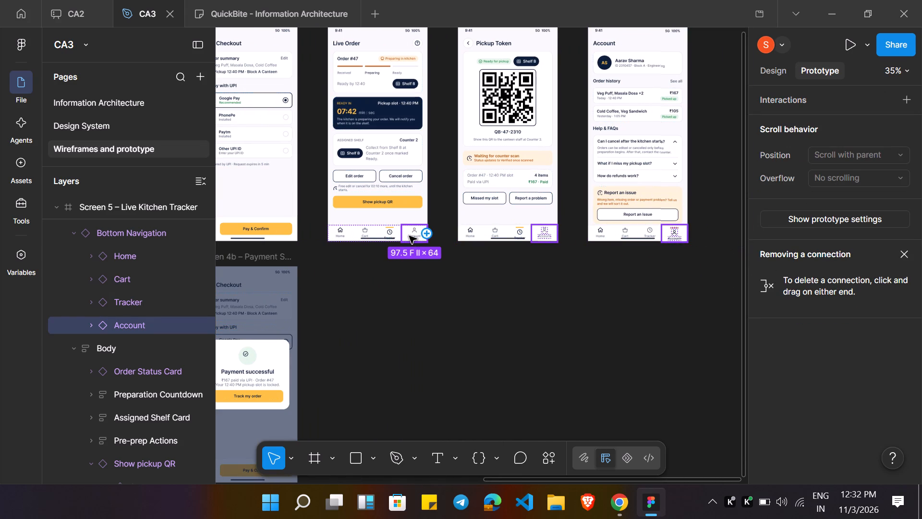
pyautogui.moveTo(414, 242); pyautogui.dragTo(581, 121)
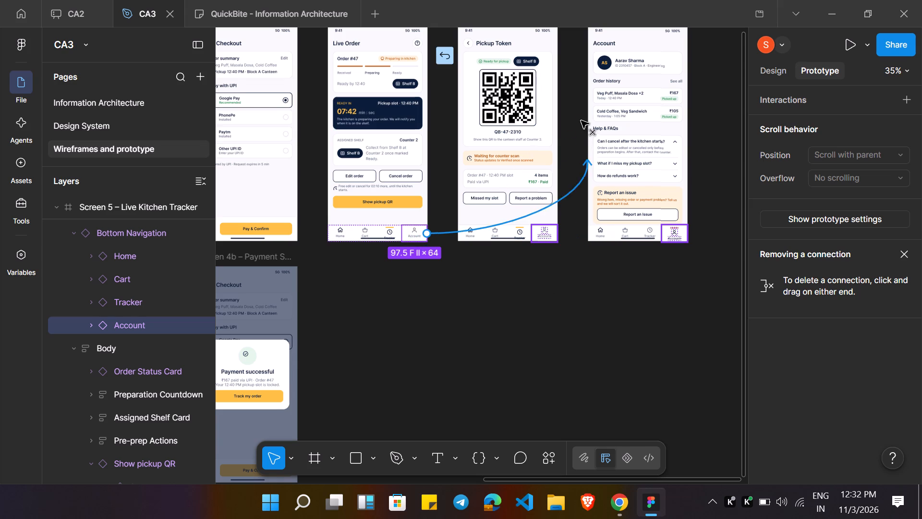
pyautogui.moveTo(581, 121); pyautogui.dragTo(594, 118)
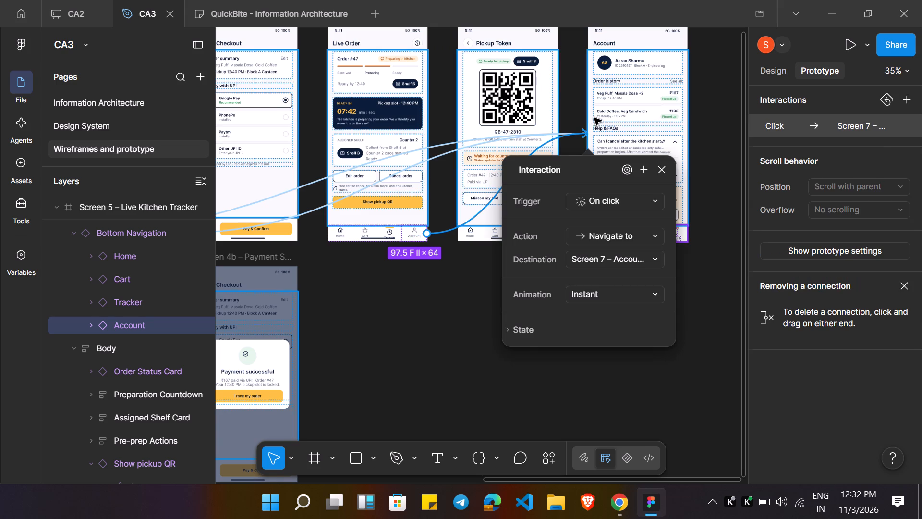
# Connect the Account tab in Screen 6's bottom navigation to Screen 7 – Account & Support, navigating on click.
pyautogui.click(471, 234)
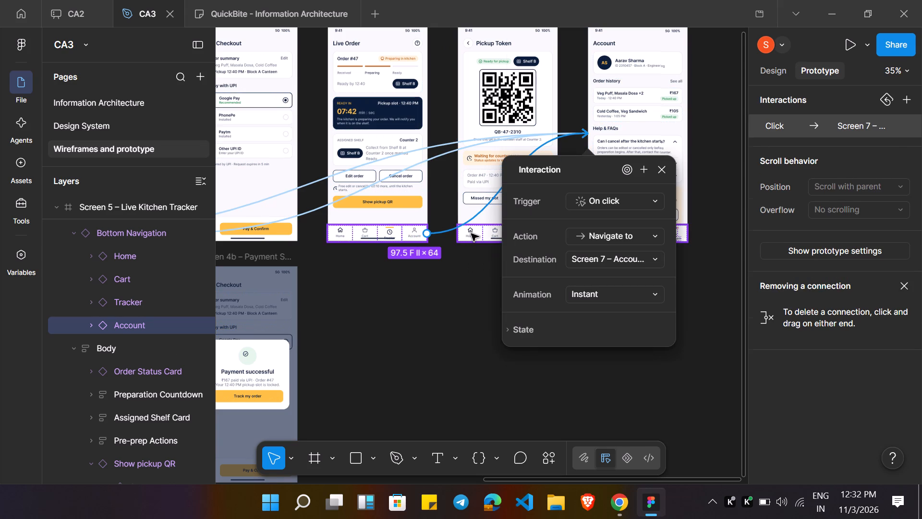
pyautogui.click(542, 236)
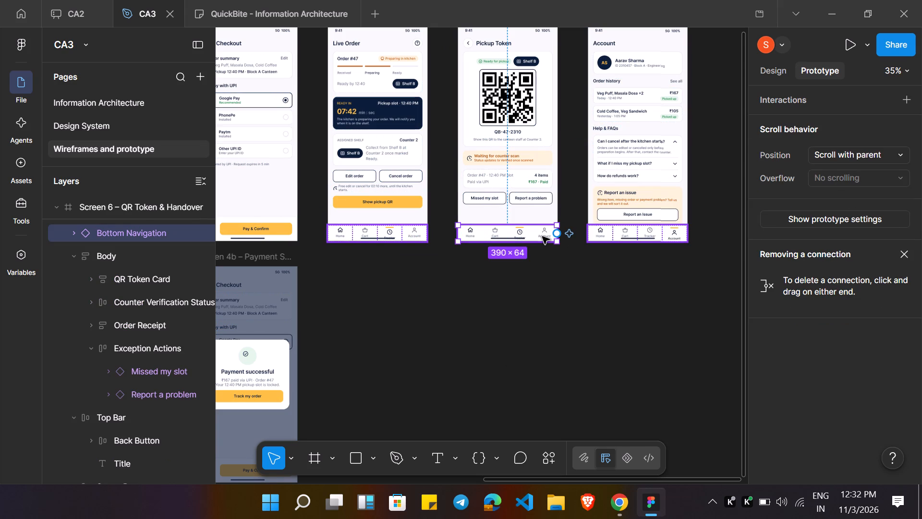
pyautogui.doubleClick(542, 236)
pyautogui.moveTo(545, 243); pyautogui.dragTo(603, 203)
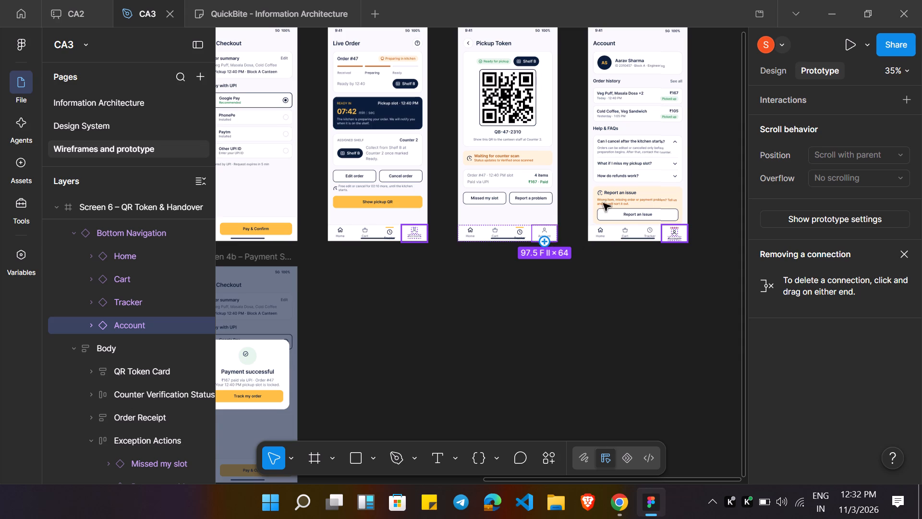
pyautogui.moveTo(603, 203); pyautogui.dragTo(601, 105)
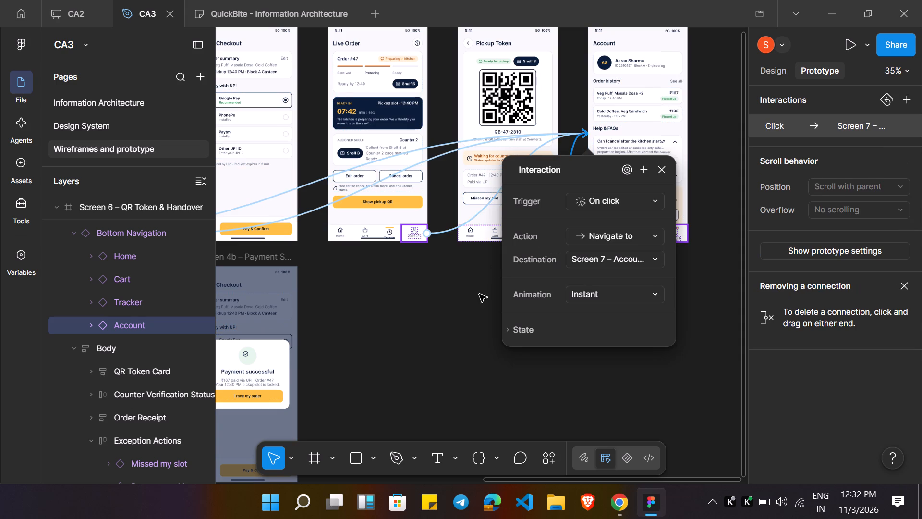
pyautogui.click(479, 297)
# Connect the Cart tab in Screen 6's bottom navigation to Screen 3 – Cart & Time Slot, navigating on click.
pyautogui.click(517, 230)
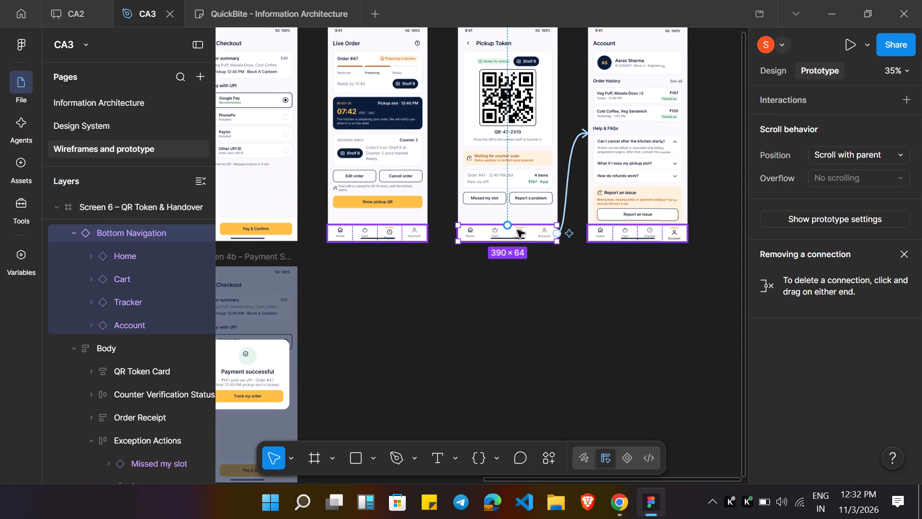
pyautogui.doubleClick(495, 236)
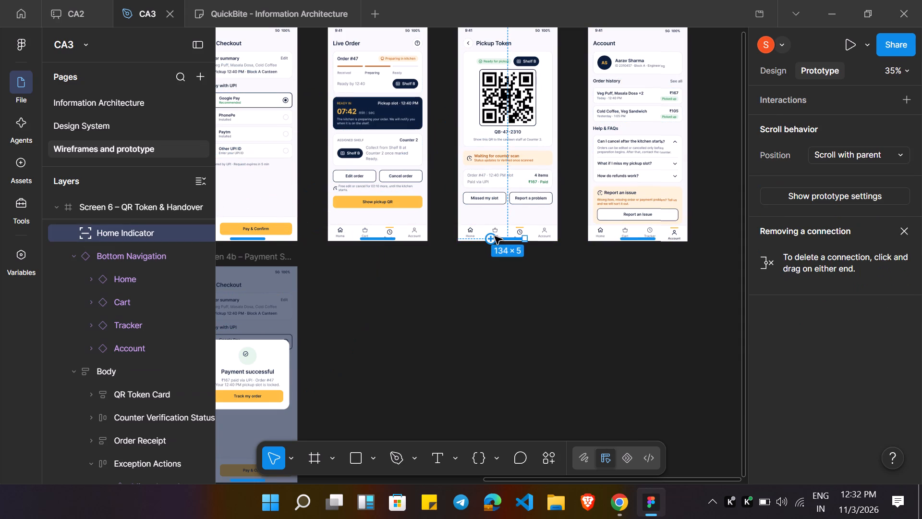
pyautogui.click(499, 233)
pyautogui.doubleClick(497, 228)
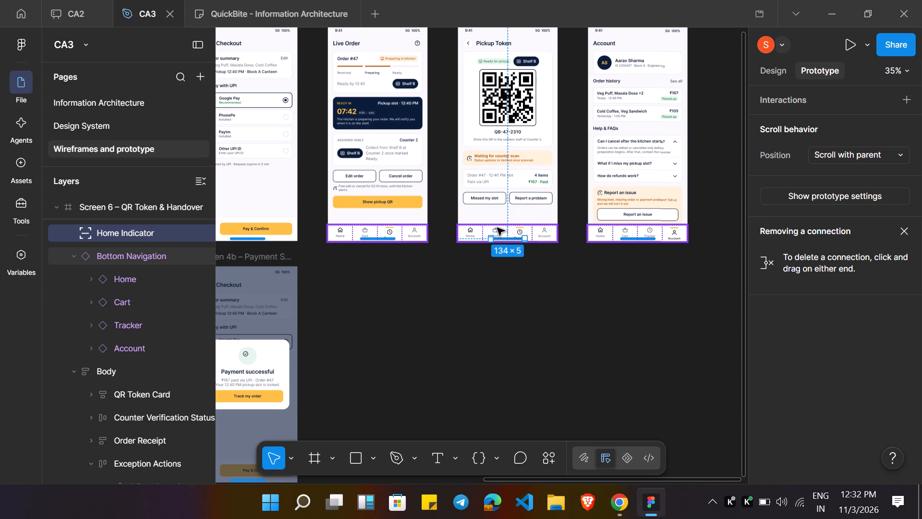
pyautogui.moveTo(495, 225); pyautogui.dragTo(304, 297)
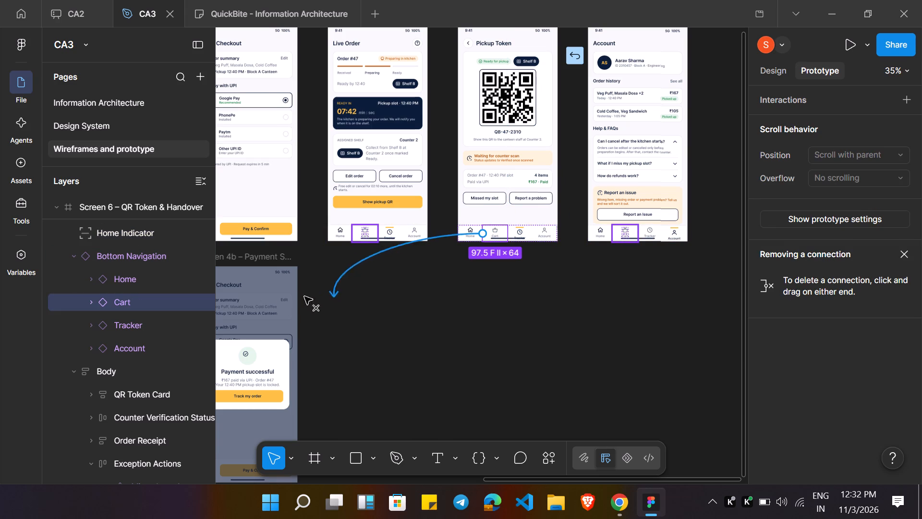
pyautogui.moveTo(304, 297); pyautogui.dragTo(425, 174)
# Connect the Home tab in Screen 6's bottom navigation to Screen 2 – Home & Menu, navigating on click.
pyautogui.hscroll(-1, 640, 264)
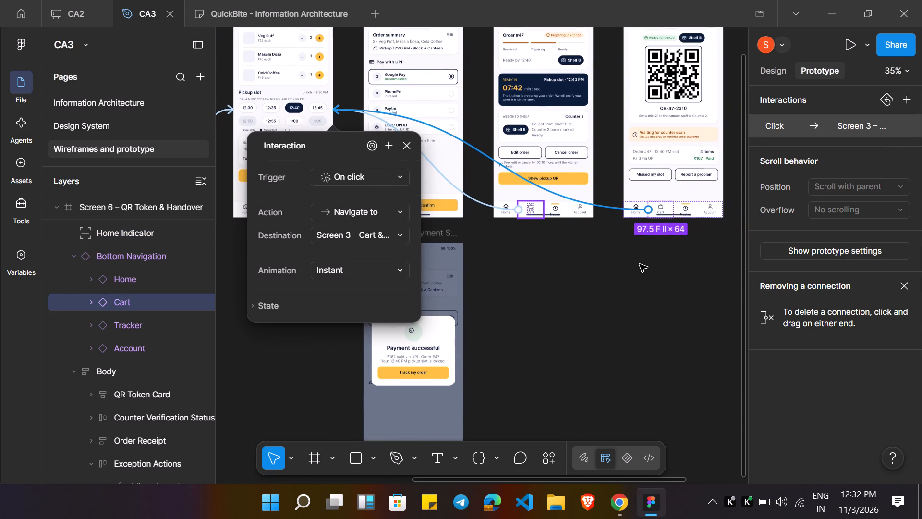
pyautogui.hscroll(3, 640, 264)
pyautogui.hscroll(-3, 625, 320)
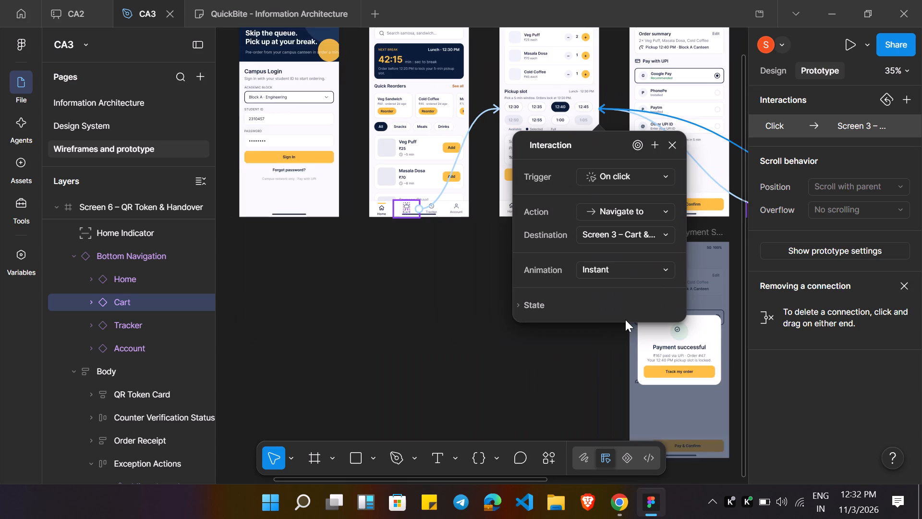
pyautogui.hscroll(-3, 625, 320)
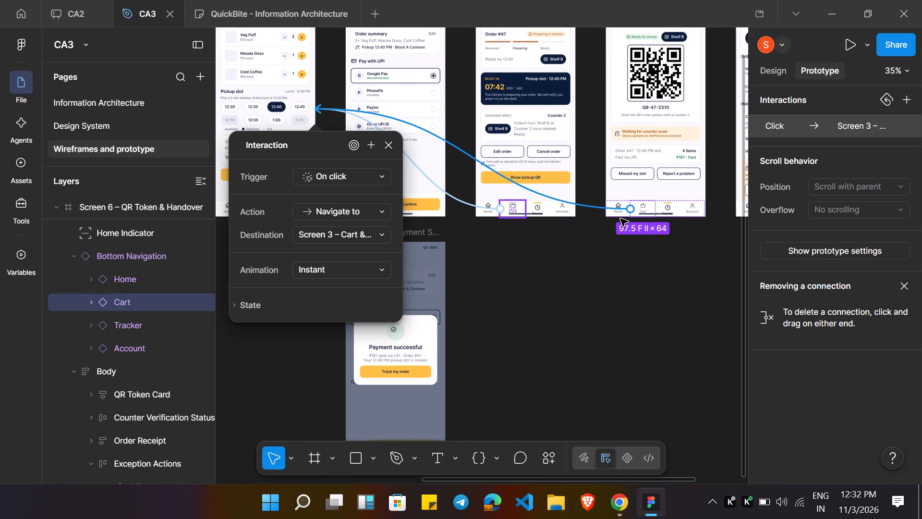
pyautogui.click(619, 216)
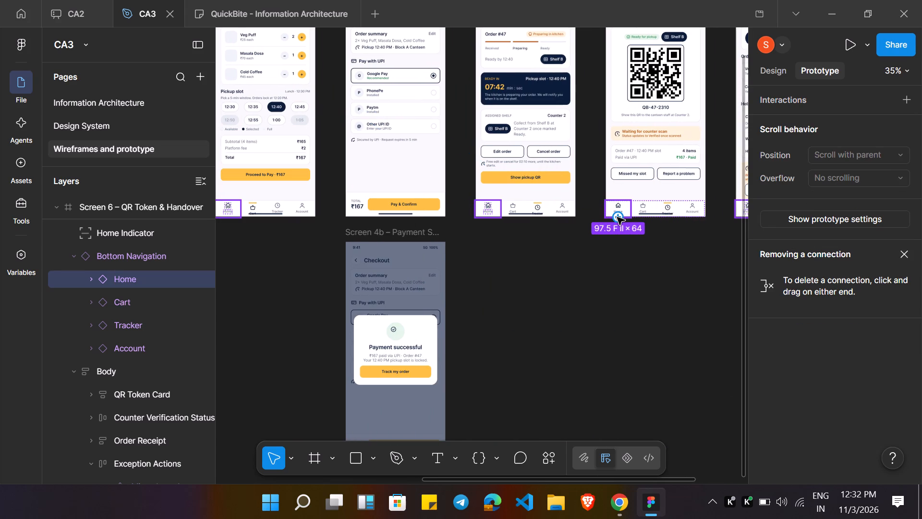
pyautogui.moveTo(617, 217); pyautogui.dragTo(526, 391)
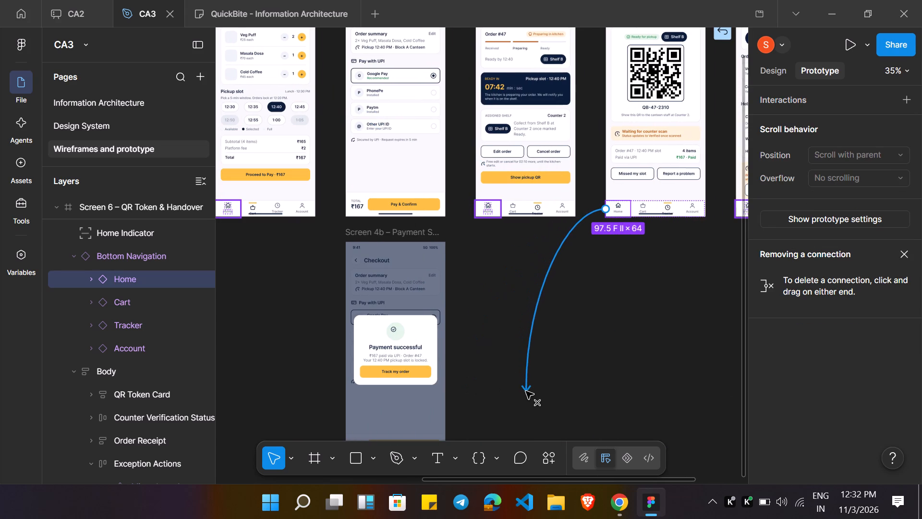
pyautogui.moveTo(526, 391); pyautogui.dragTo(217, 319)
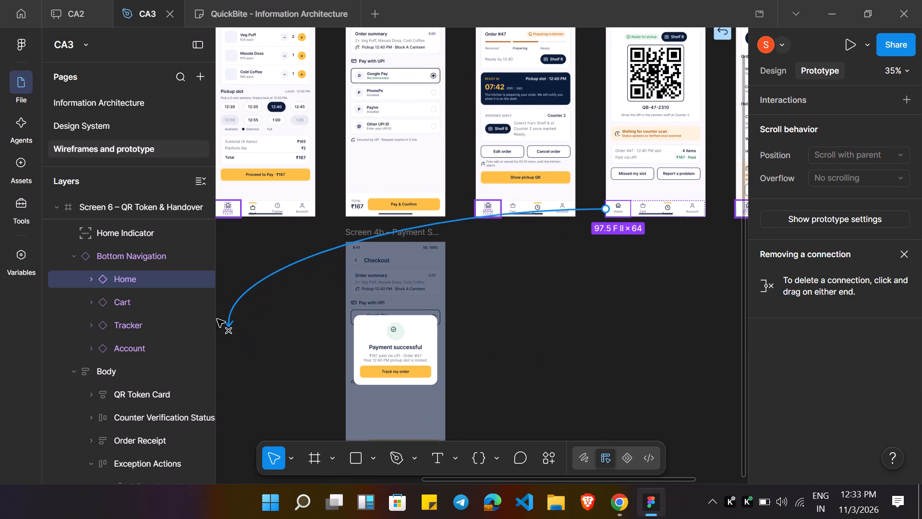
pyautogui.moveTo(217, 319); pyautogui.dragTo(348, 70)
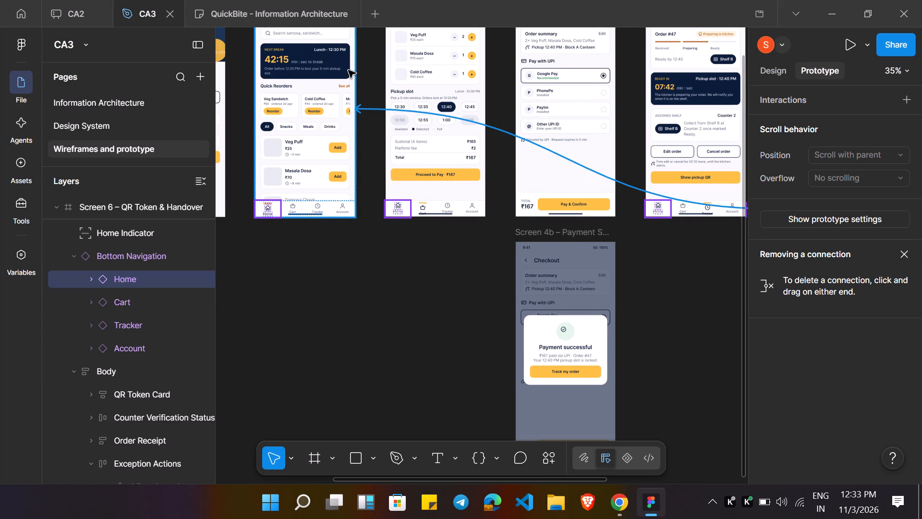
pyautogui.moveTo(348, 70); pyautogui.dragTo(360, 78)
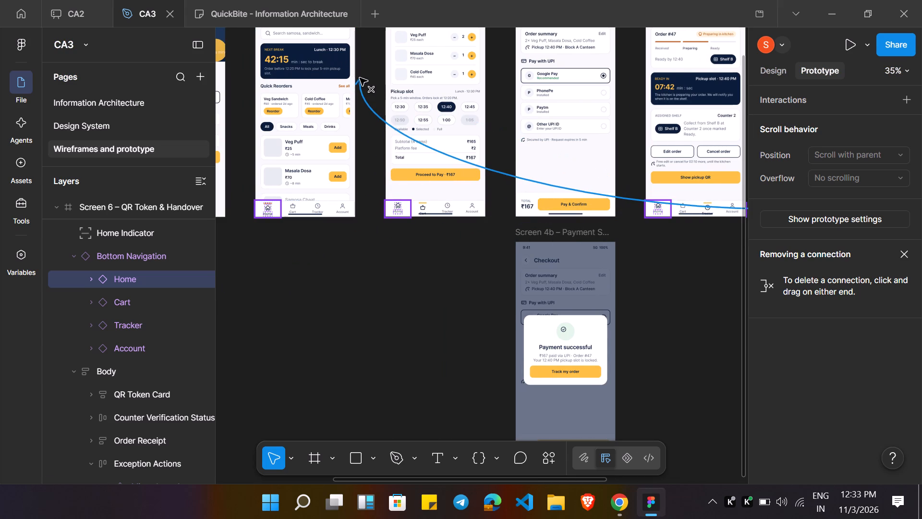
pyautogui.moveTo(360, 78); pyautogui.dragTo(343, 83)
pyautogui.hscroll(-1, 622, 235)
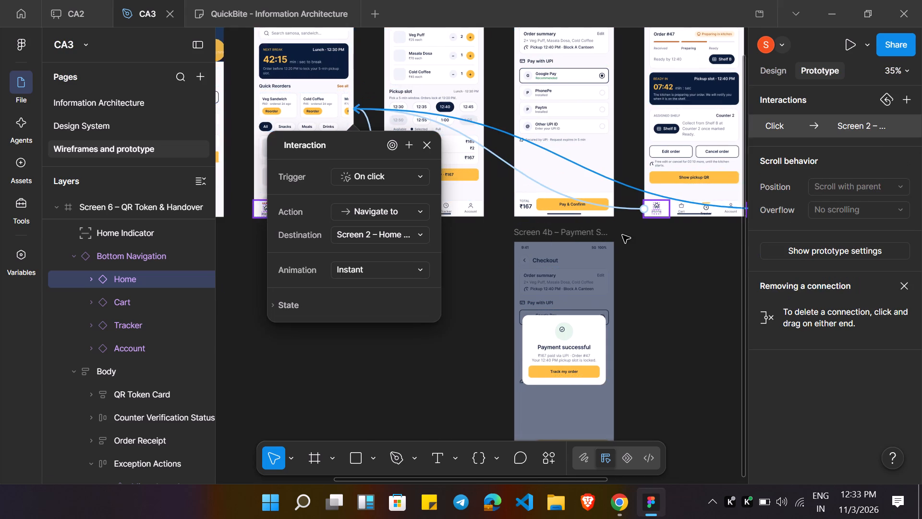
pyautogui.hscroll(-2, 622, 235)
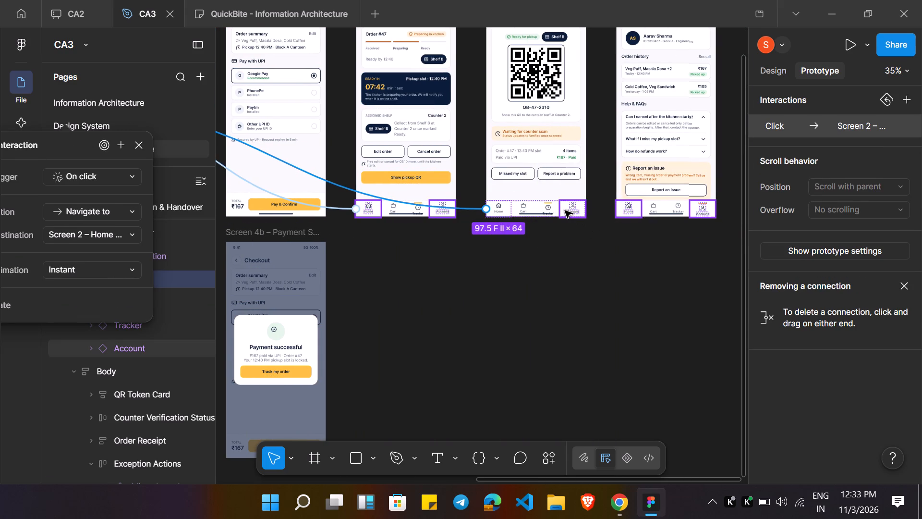
pyautogui.click(570, 210)
pyautogui.click(527, 210)
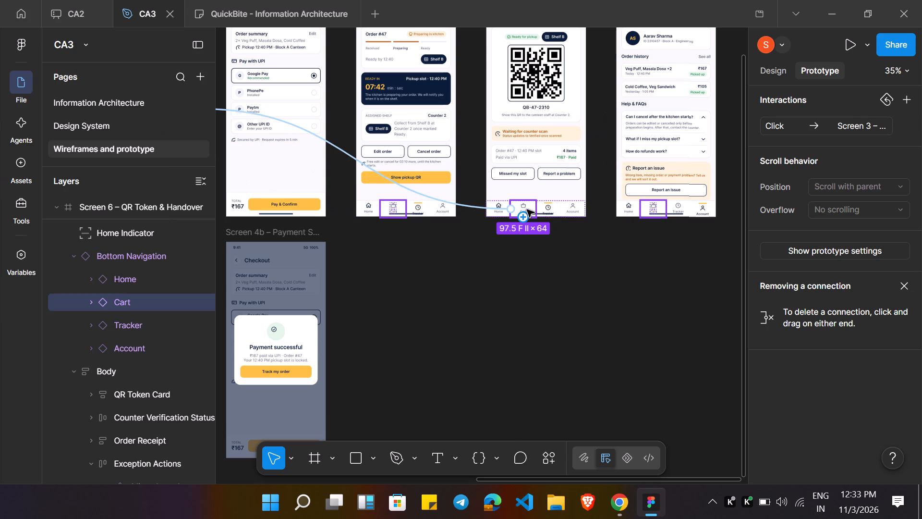
pyautogui.click(593, 263)
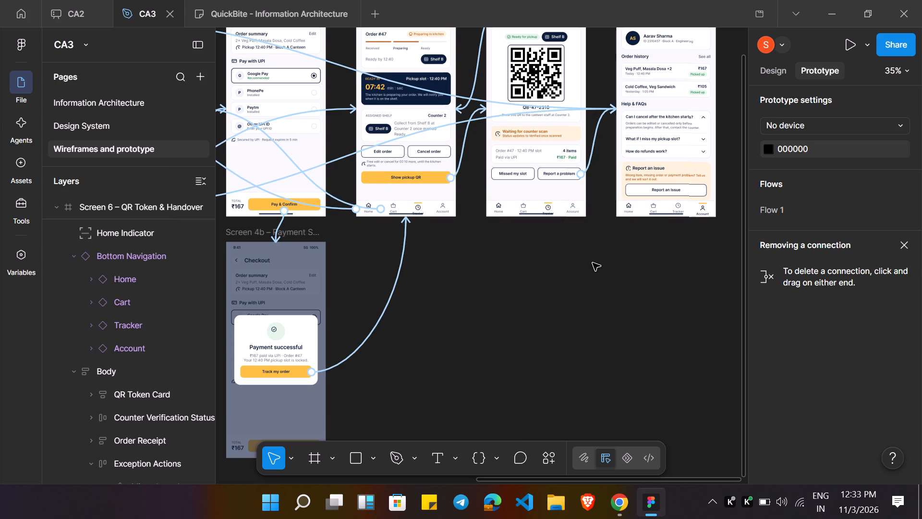
# Connect the Home tab in Screen 7's bottom navigation to Screen 2 – Home & Menu, navigating on click.
pyautogui.hscroll(-1, 667, 248)
pyautogui.click(600, 212)
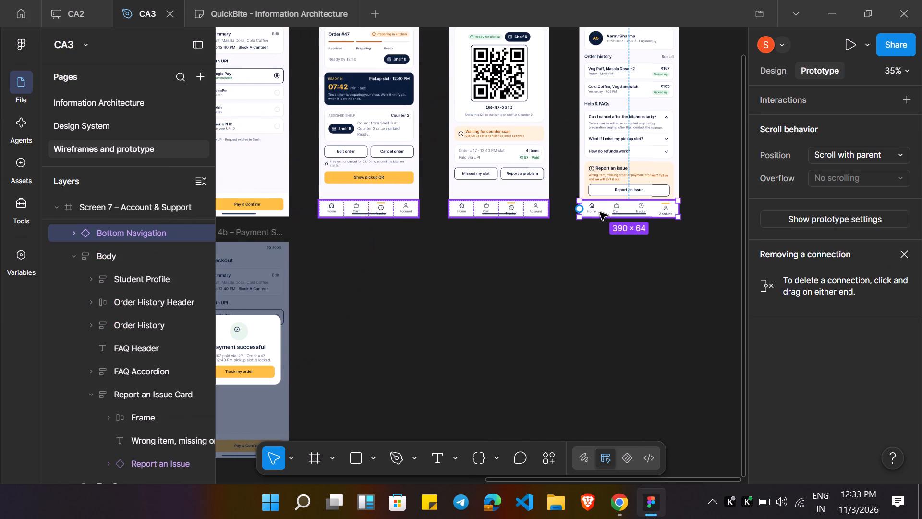
pyautogui.doubleClick(600, 212)
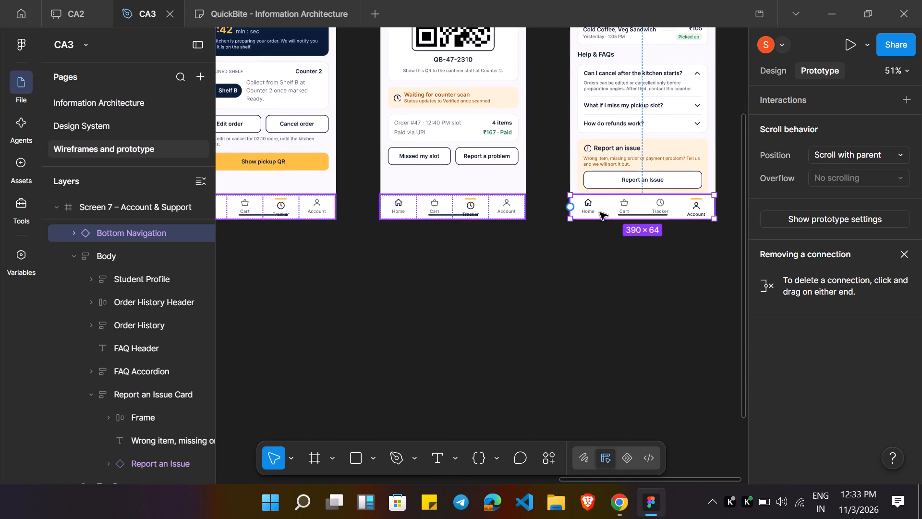
pyautogui.moveTo(604, 210); pyautogui.dragTo(166, 264)
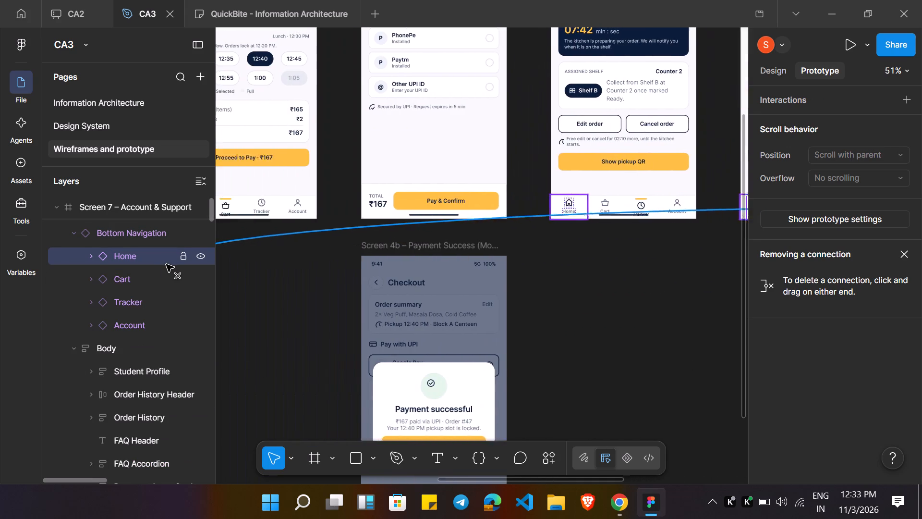
pyautogui.moveTo(166, 264); pyautogui.dragTo(496, 134)
# Connect the Cart tab in Screen 7's bottom navigation to Screen 3 – Cart & Time Slot, navigating on click.
pyautogui.hscroll(-11, 673, 224)
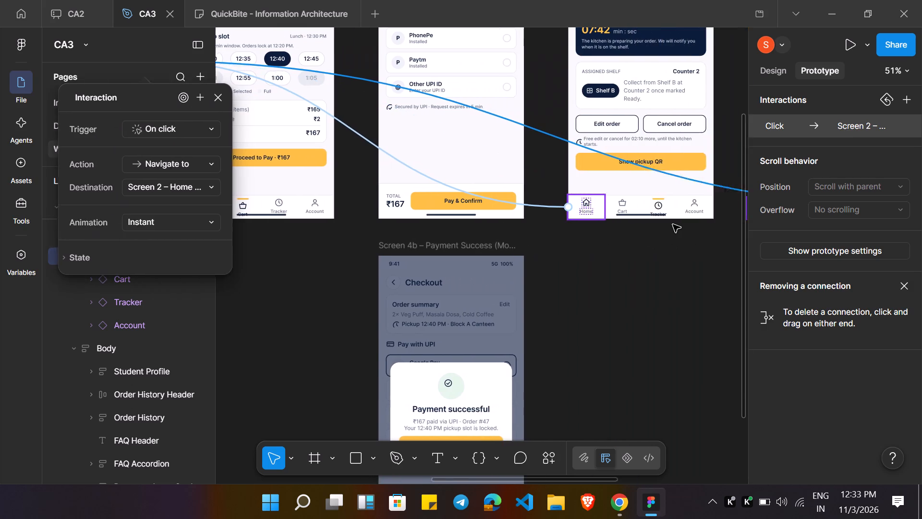
pyautogui.hscroll(-6, 673, 224)
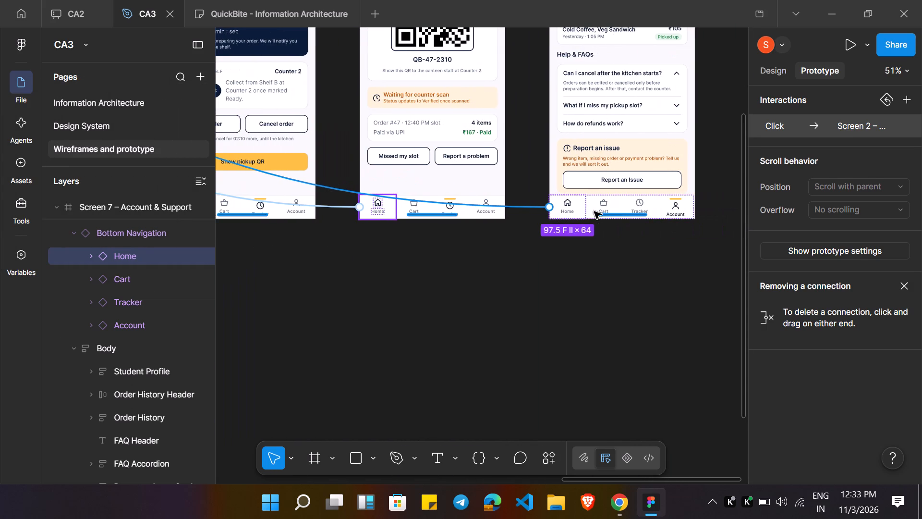
pyautogui.click(595, 209)
pyautogui.moveTo(588, 209); pyautogui.dragTo(180, 243)
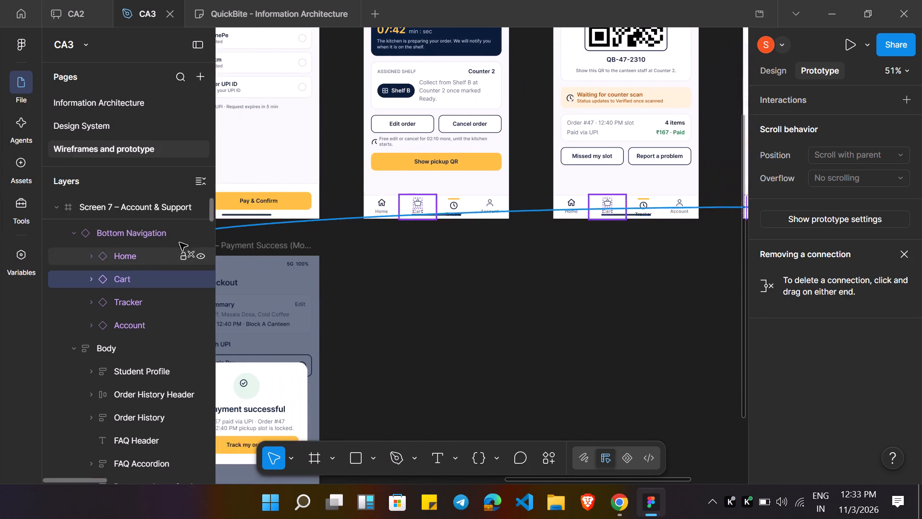
pyautogui.moveTo(180, 243); pyautogui.dragTo(409, 130)
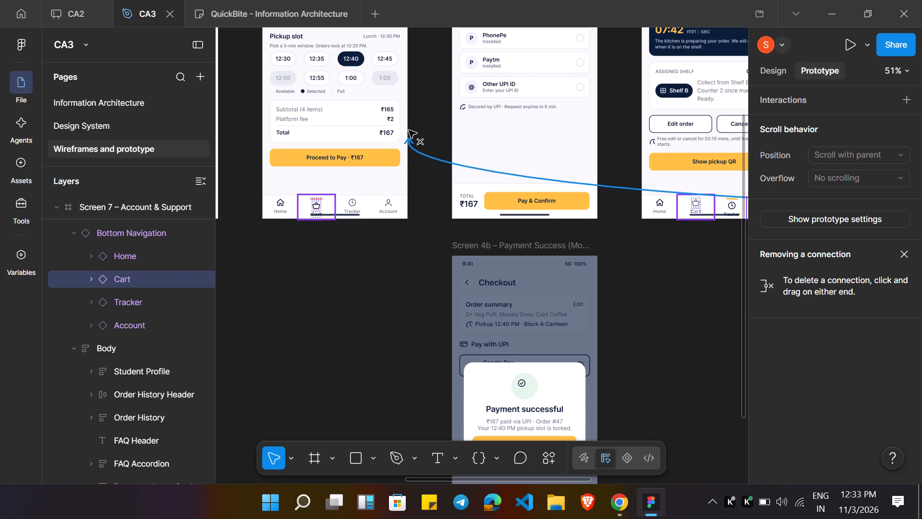
pyautogui.moveTo(409, 130); pyautogui.dragTo(402, 73)
# Connect the Tracker tab in Screen 7's bottom navigation to Screen 5, the live order screen, navigating on click.
pyautogui.hscroll(-6, 621, 195)
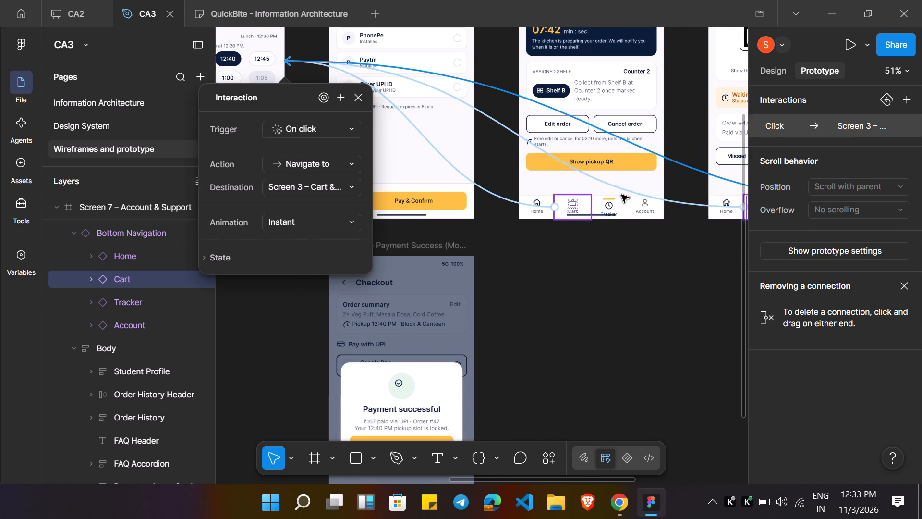
pyautogui.hscroll(-9, 621, 195)
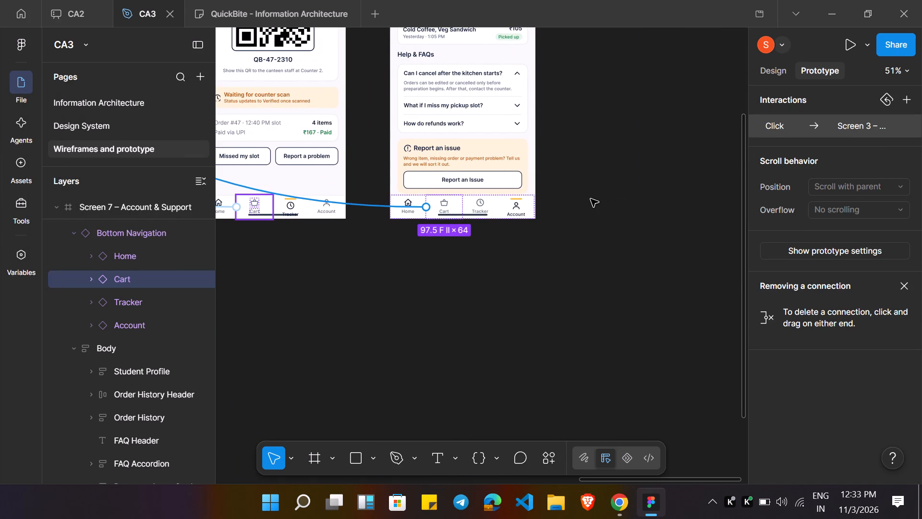
pyautogui.click(484, 208)
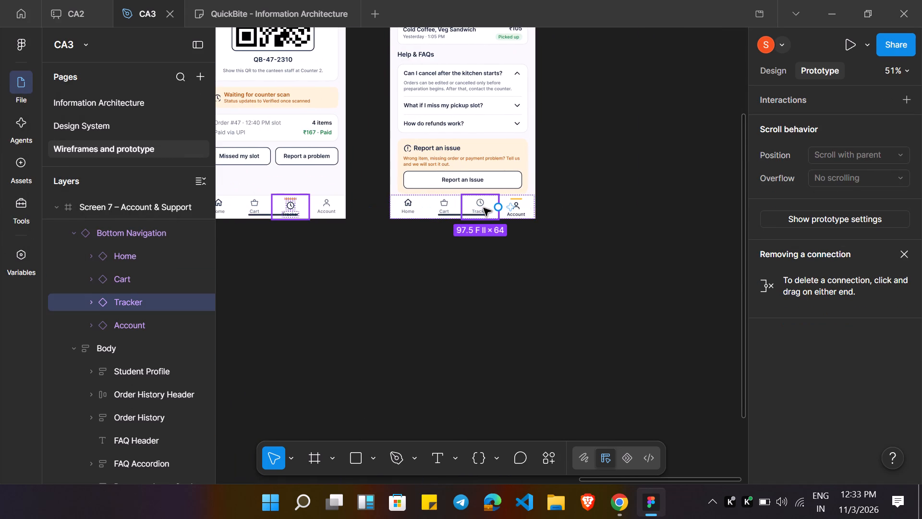
pyautogui.moveTo(500, 208); pyautogui.dragTo(126, 209)
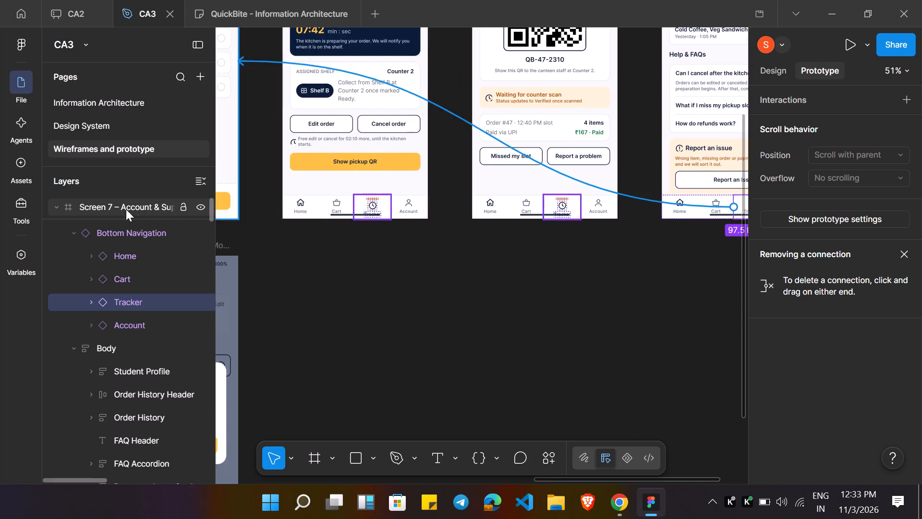
pyautogui.moveTo(126, 209); pyautogui.dragTo(476, 145)
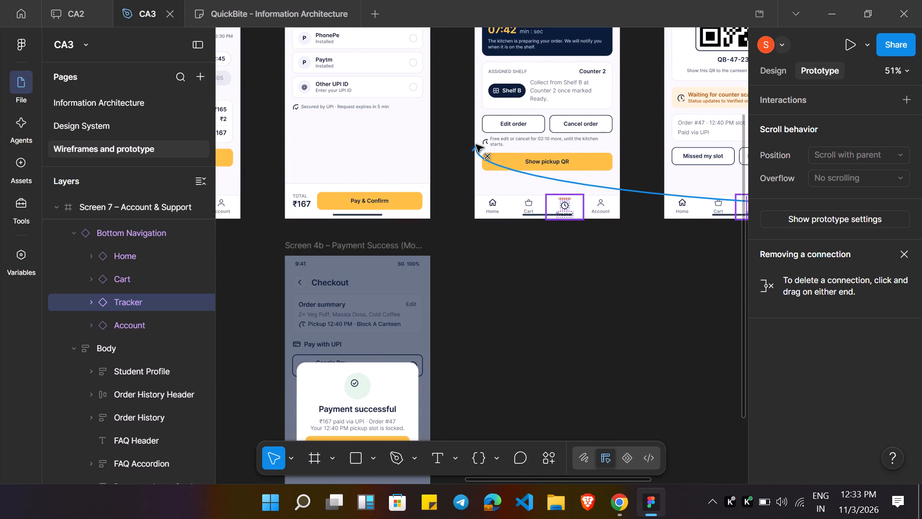
pyautogui.moveTo(476, 145); pyautogui.dragTo(566, 95)
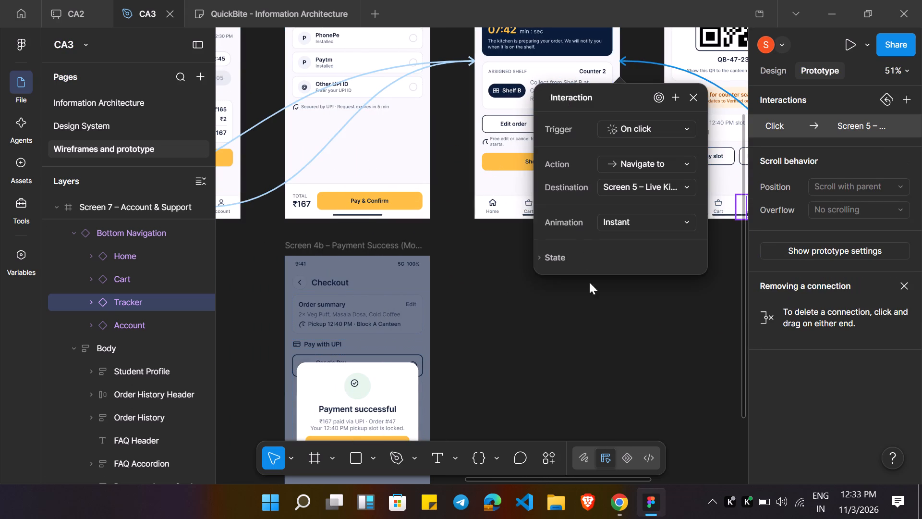
pyautogui.click(597, 363)
# Examine the Tracker tab's connection on Screen 7 and review the connections across the whole prototype flow.
pyautogui.hscroll(-3, 597, 363)
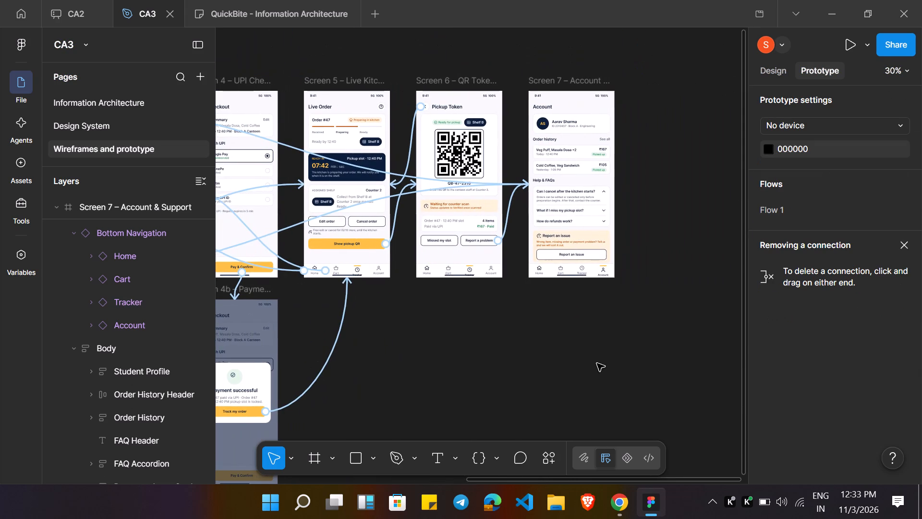
pyautogui.click(585, 271)
pyautogui.doubleClick(585, 271)
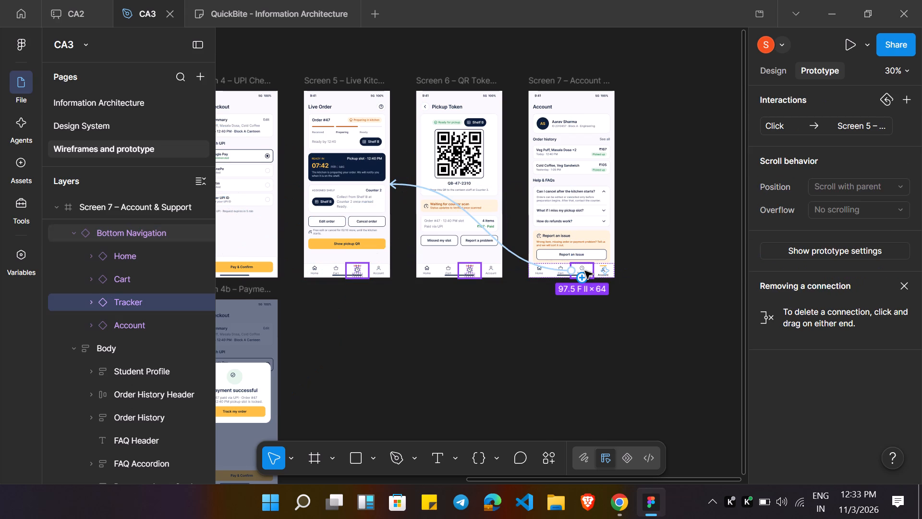
pyautogui.click(521, 374)
pyautogui.hscroll(3, 521, 374)
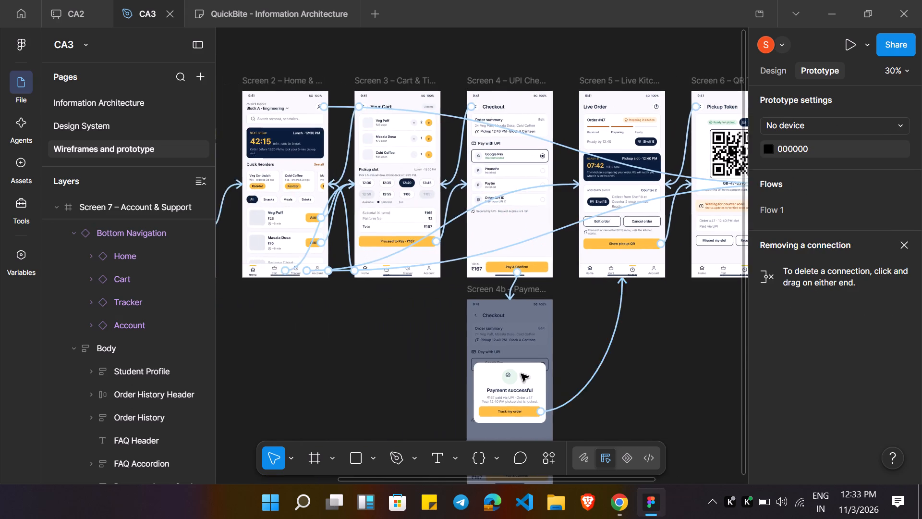
pyautogui.hscroll(1, 521, 374)
pyautogui.hscroll(-1, 521, 374)
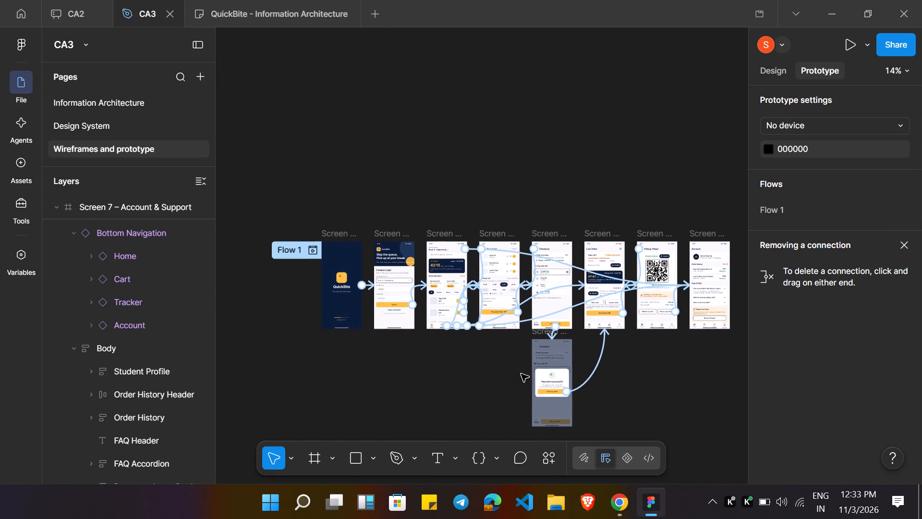
pyautogui.hscroll(-1, 521, 374)
pyautogui.scroll(-1, 521, 374)
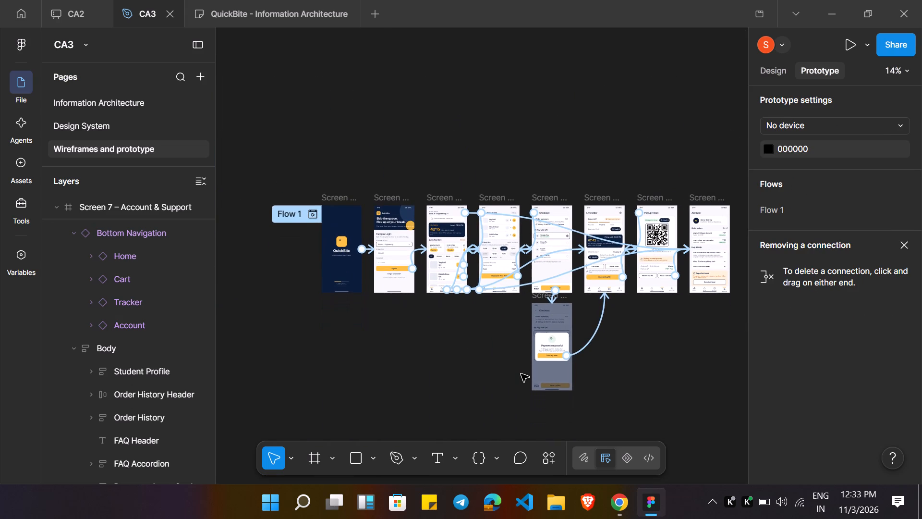
# Switch to the Chrome browser.
pyautogui.click(624, 515)
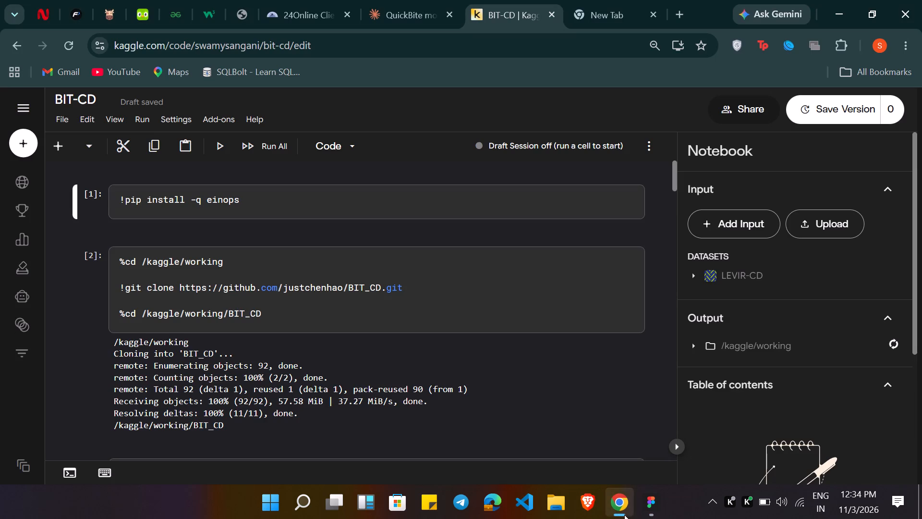
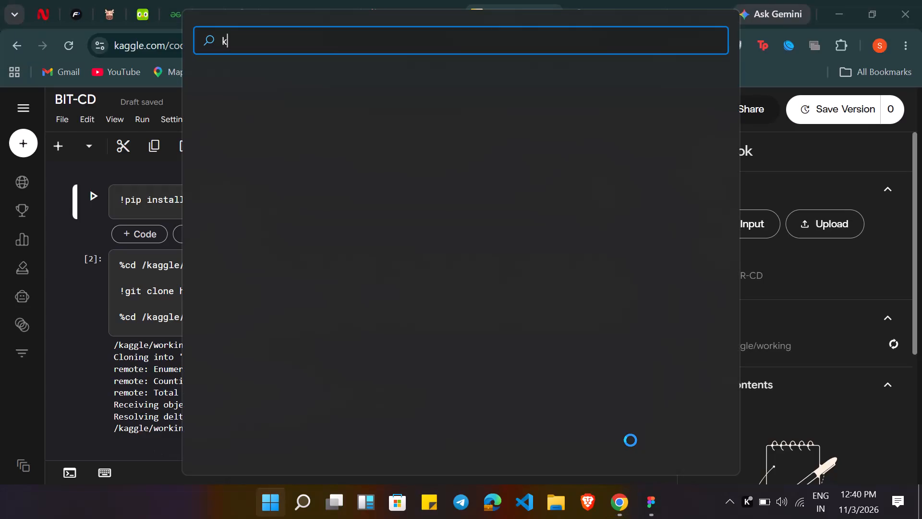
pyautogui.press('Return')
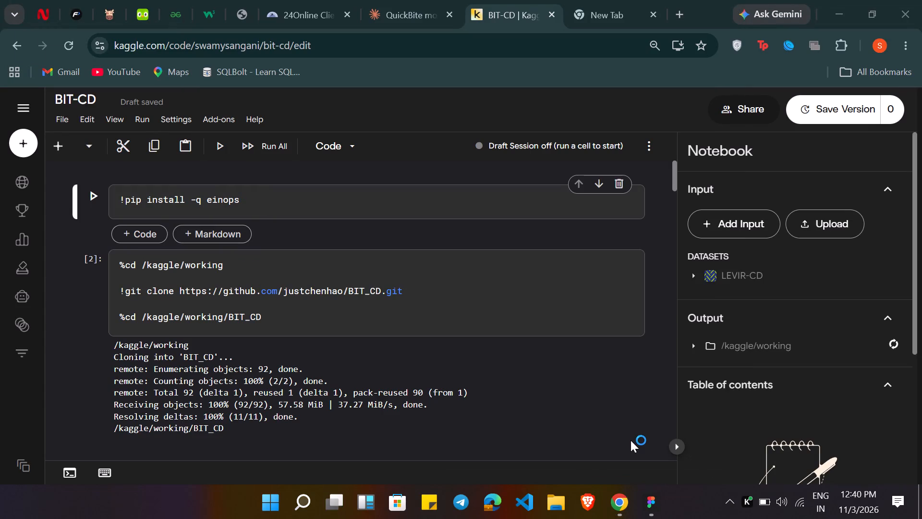
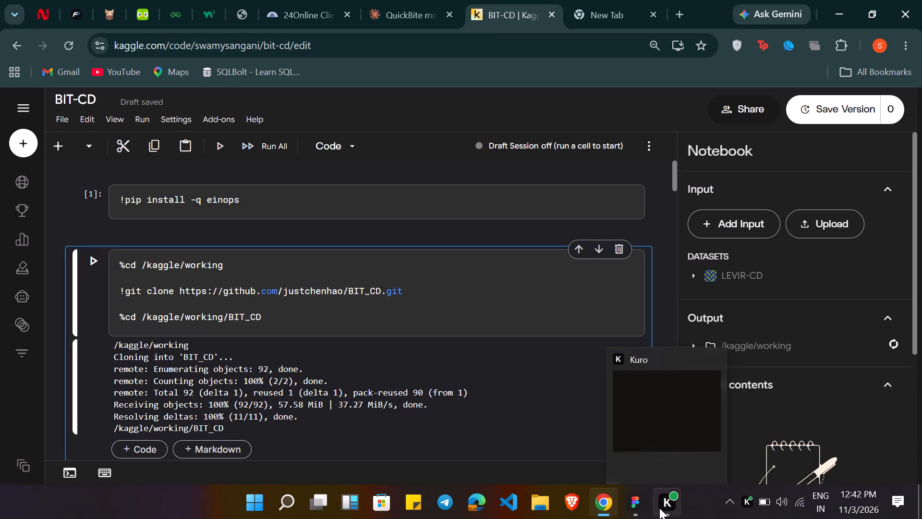
# Switch to Figma, present the QuickBite prototype, and test signing in from the Campus Login screen.
pyautogui.click(641, 509)
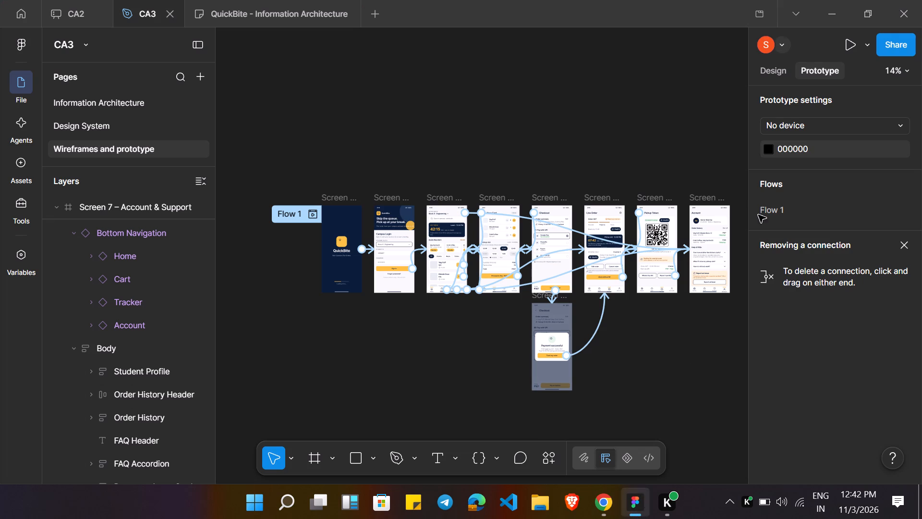
pyautogui.click(827, 69)
pyautogui.click(853, 39)
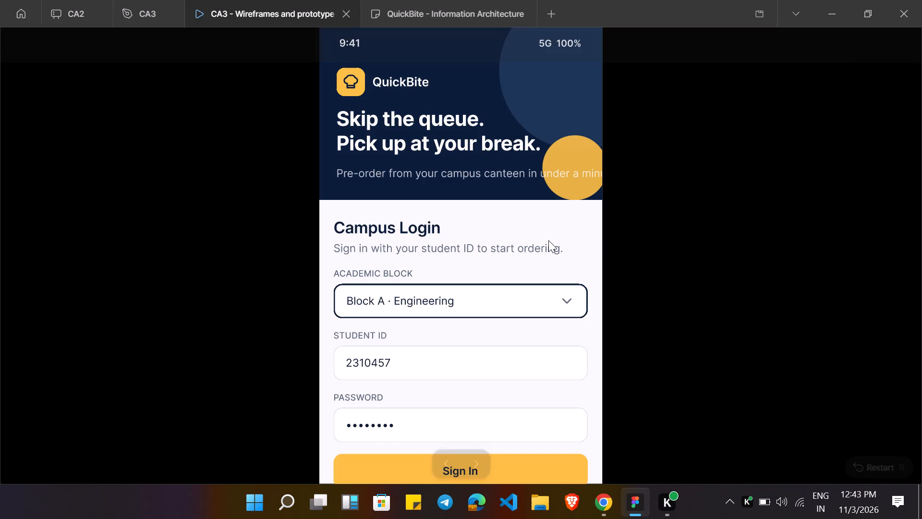
pyautogui.scroll(-4, 548, 240)
pyautogui.scroll(5, 548, 240)
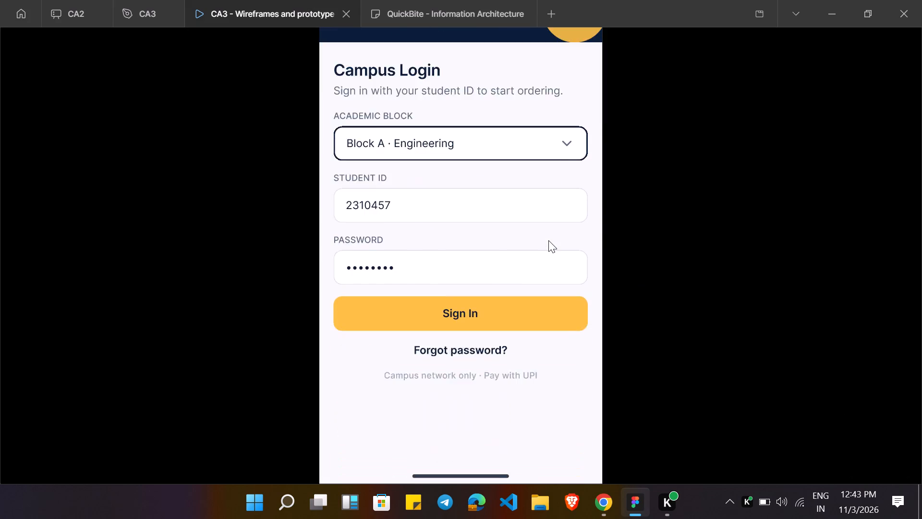
pyautogui.scroll(3, 548, 240)
pyautogui.scroll(-3, 548, 240)
pyautogui.scroll(4, 548, 240)
pyautogui.scroll(-2, 524, 177)
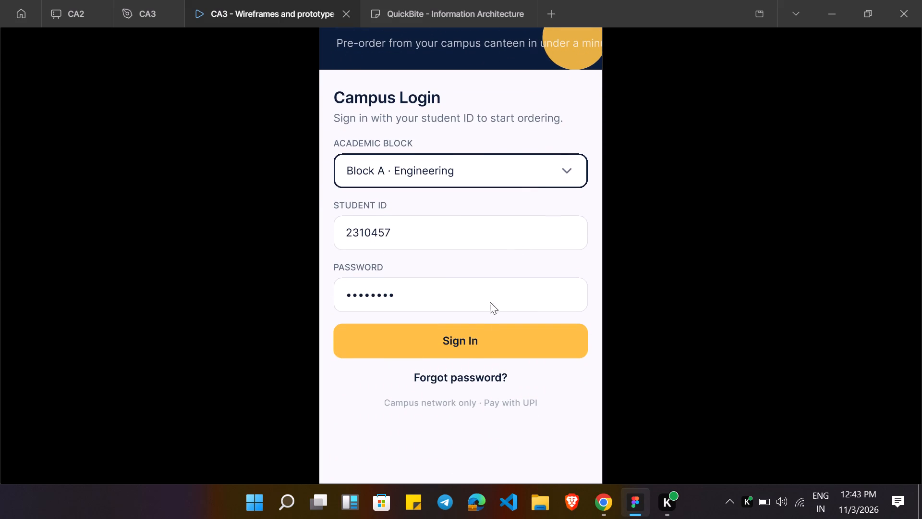
pyautogui.click(476, 331)
# Test the ordering flow by adding a menu item, checking out, paying, tracking the order, and showing the pickup QR.
pyautogui.scroll(-1, 476, 331)
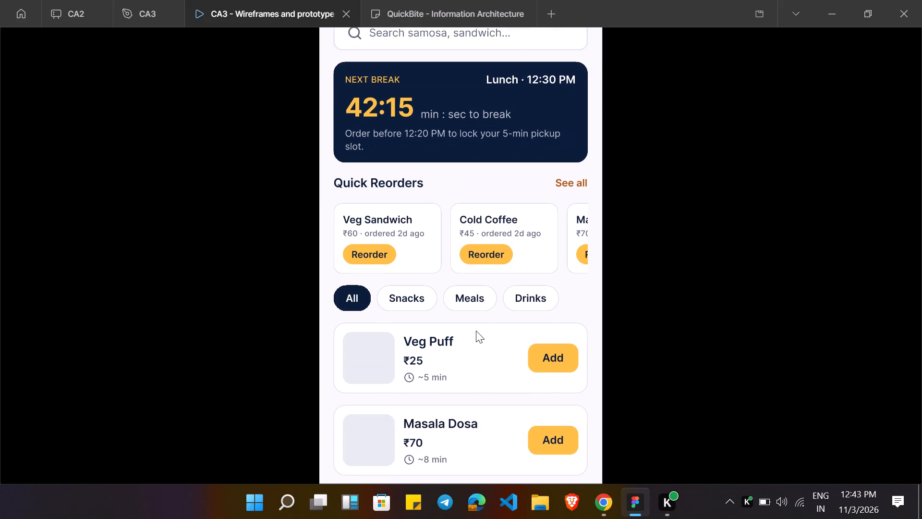
pyautogui.scroll(-1, 476, 331)
pyautogui.click(541, 360)
pyautogui.scroll(-4, 541, 360)
pyautogui.click(505, 366)
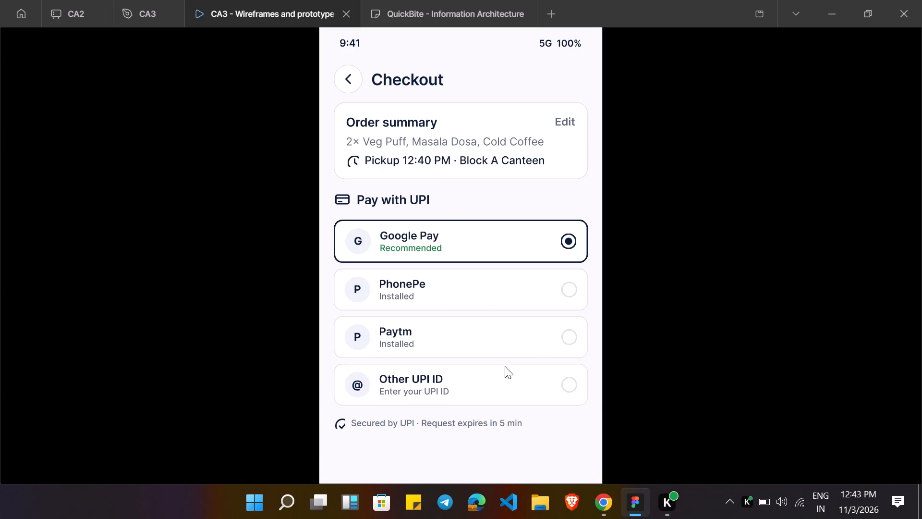
pyautogui.scroll(-3, 505, 366)
pyautogui.click(482, 435)
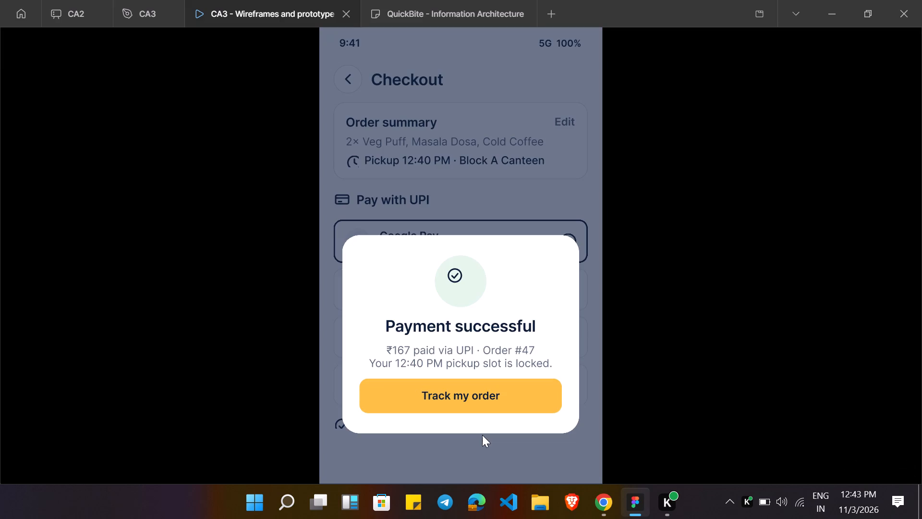
pyautogui.click(472, 394)
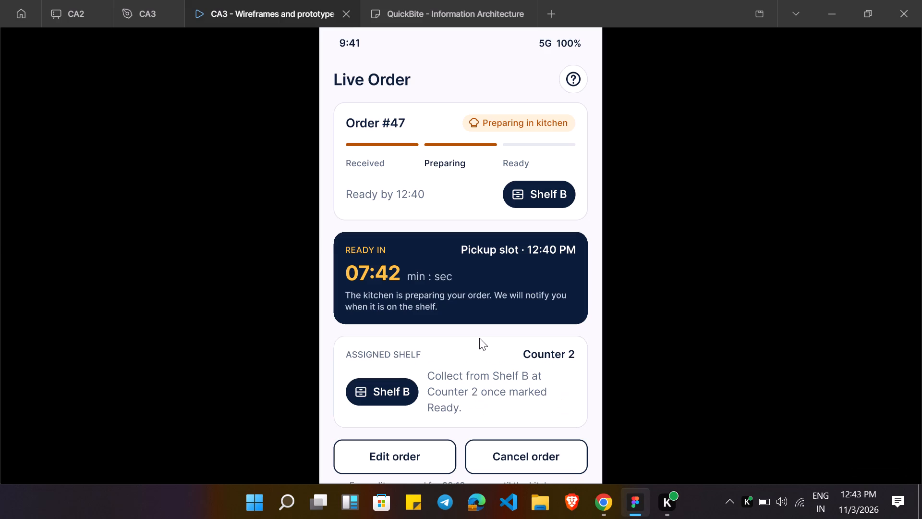
pyautogui.scroll(-2, 479, 338)
pyautogui.click(470, 371)
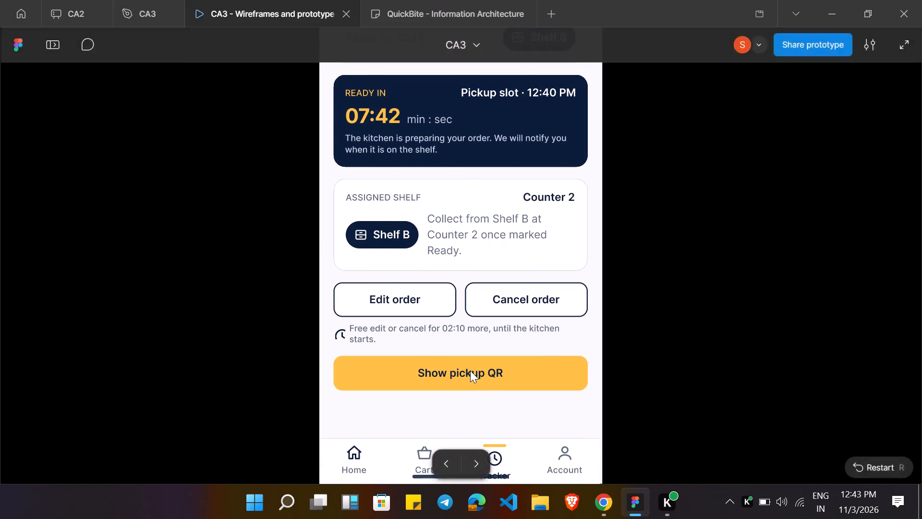
# Try the Cart tab in the bottom navigation of the pickup token screen.
pyautogui.scroll(-4, 501, 328)
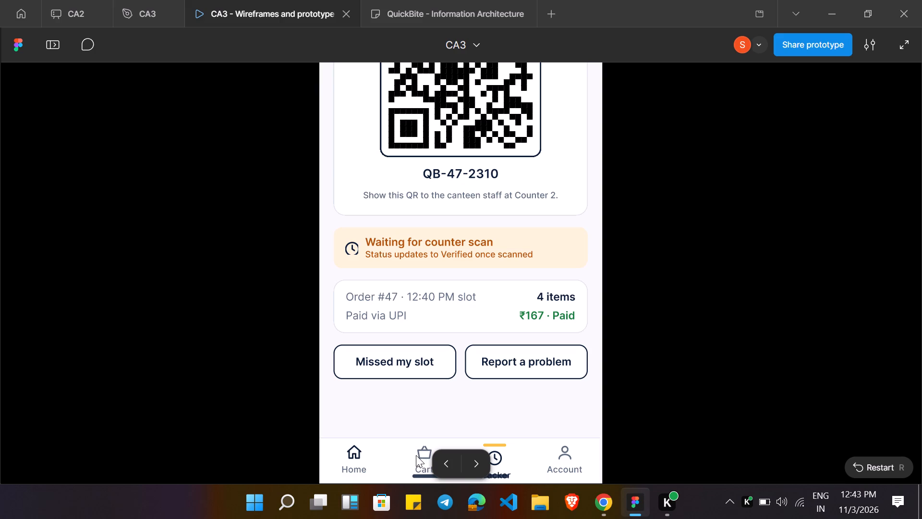
pyautogui.click(427, 403)
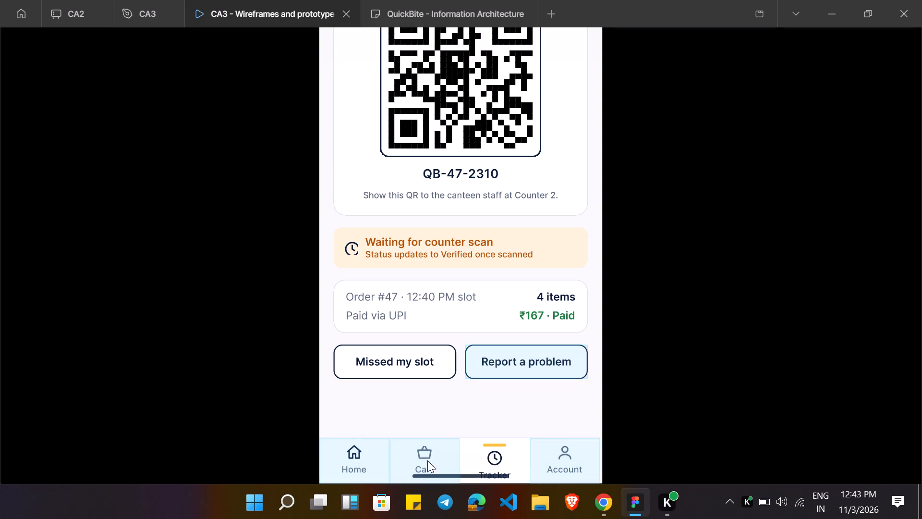
pyautogui.click(423, 453)
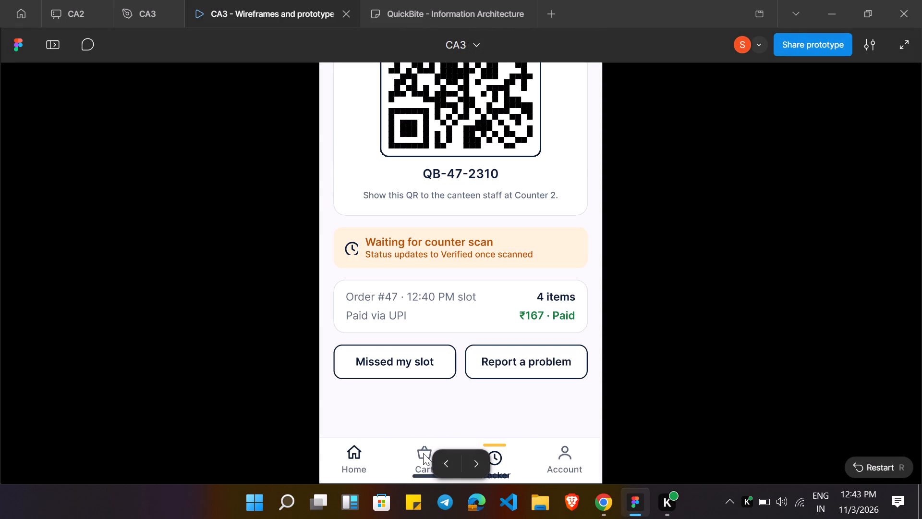
pyautogui.click(743, 340)
pyautogui.click(308, 332)
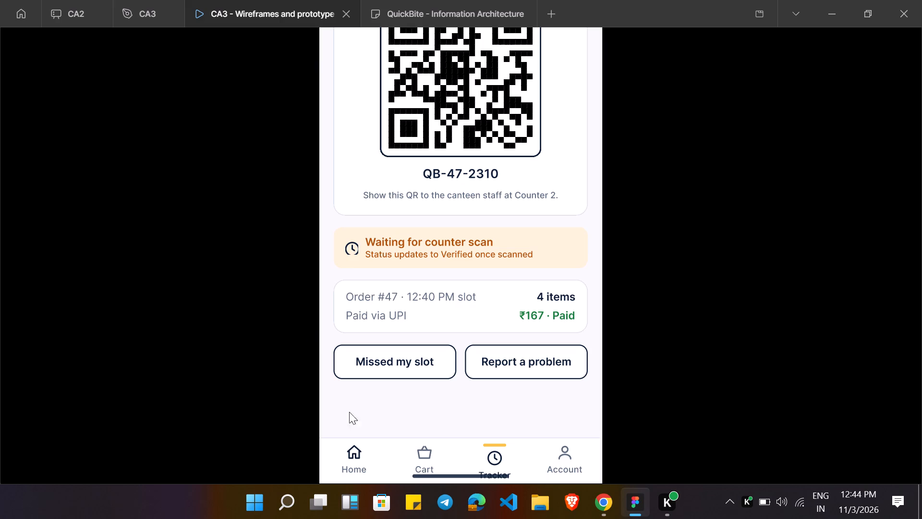
# Test the Home tab from the pickup token screen and the Cart tab on the home screen, and close the presentation.
pyautogui.click(354, 463)
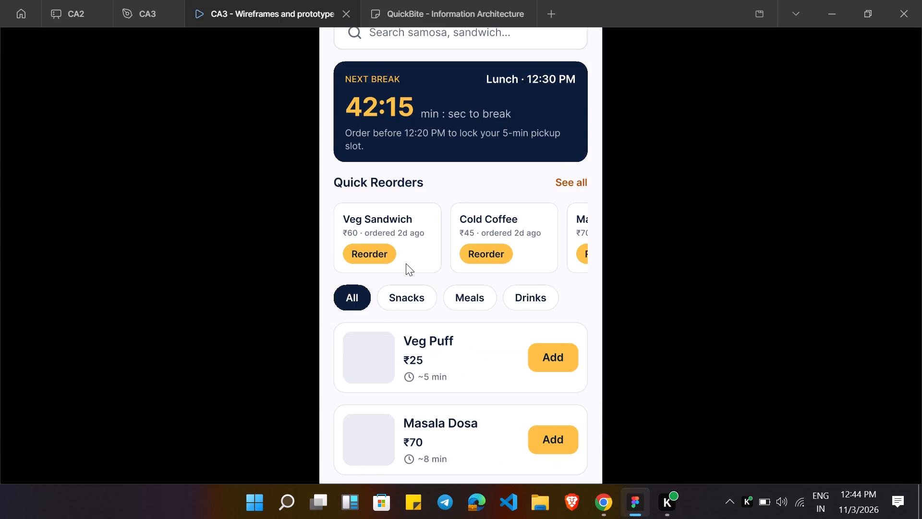
pyautogui.scroll(-6, 406, 263)
pyautogui.click(424, 449)
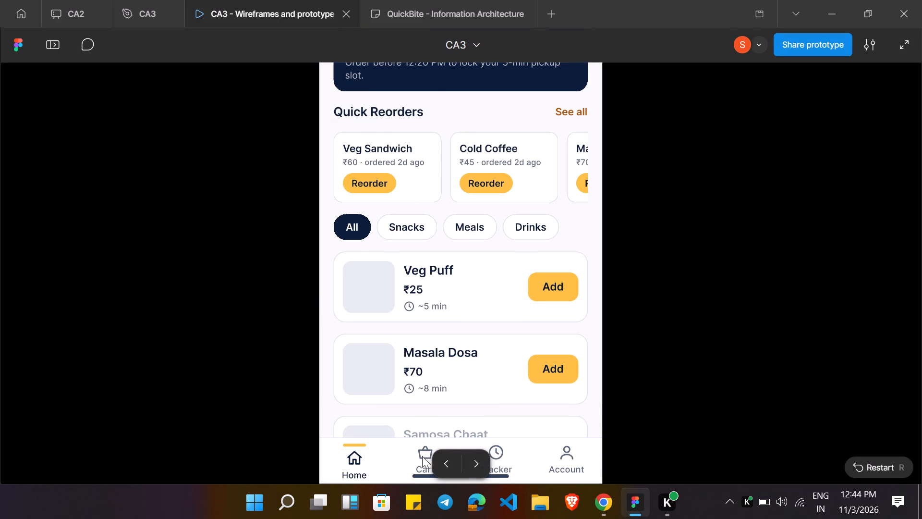
pyautogui.click(422, 457)
pyautogui.scroll(6, 762, 181)
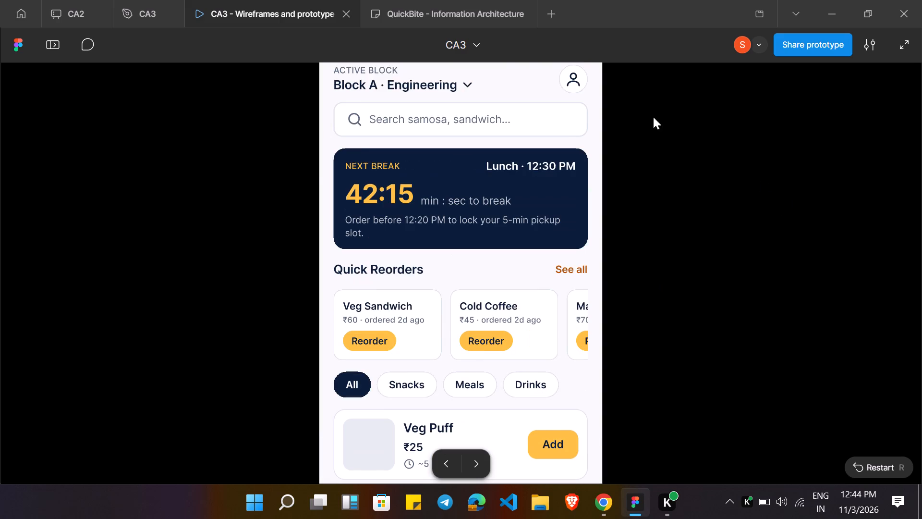
pyautogui.click(346, 12)
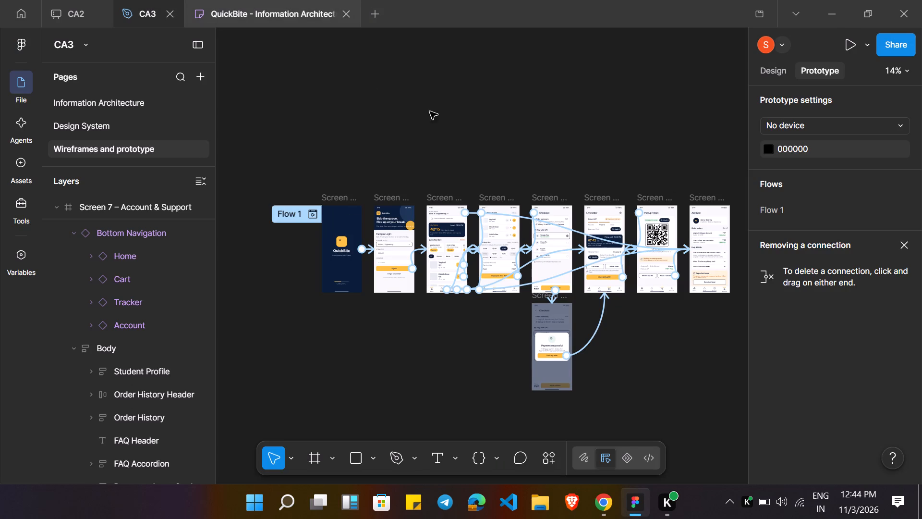
# Examine the design properties of the Screen 5 – Live Kitchen Tracker frame.
pyautogui.click(840, 122)
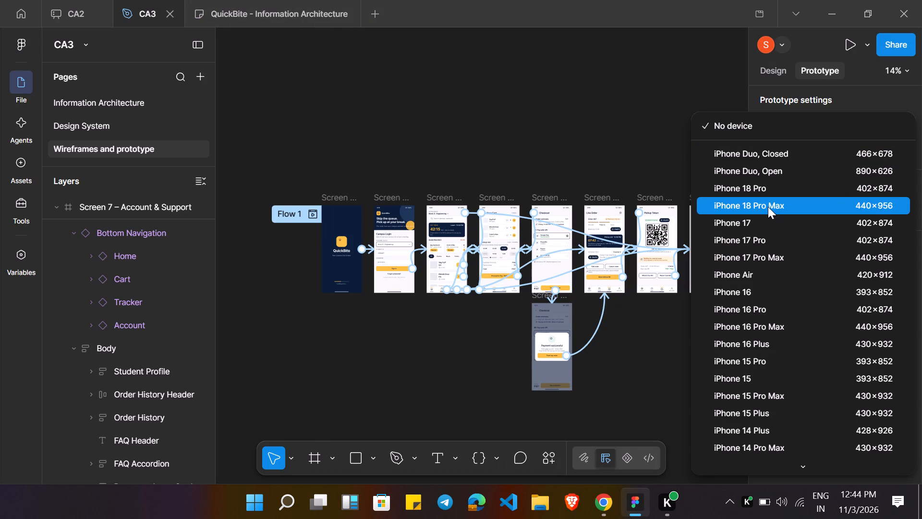
pyautogui.click(597, 192)
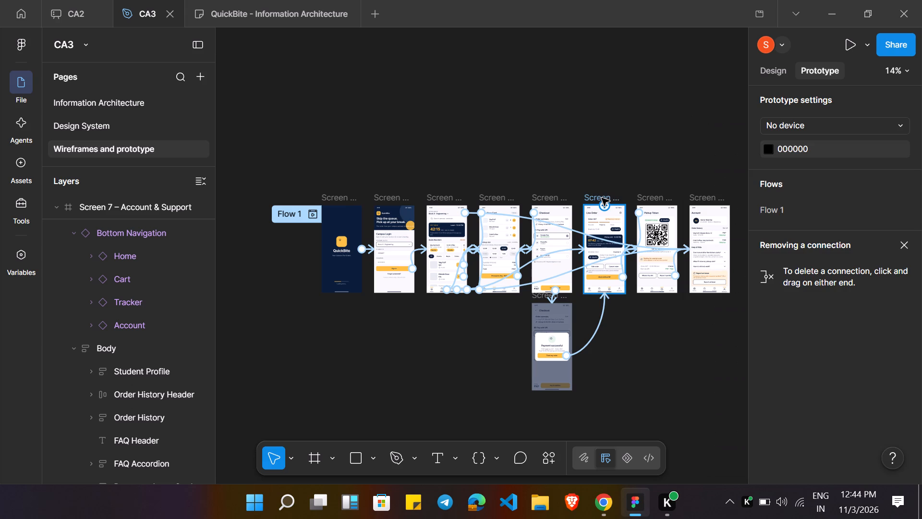
pyautogui.click(783, 63)
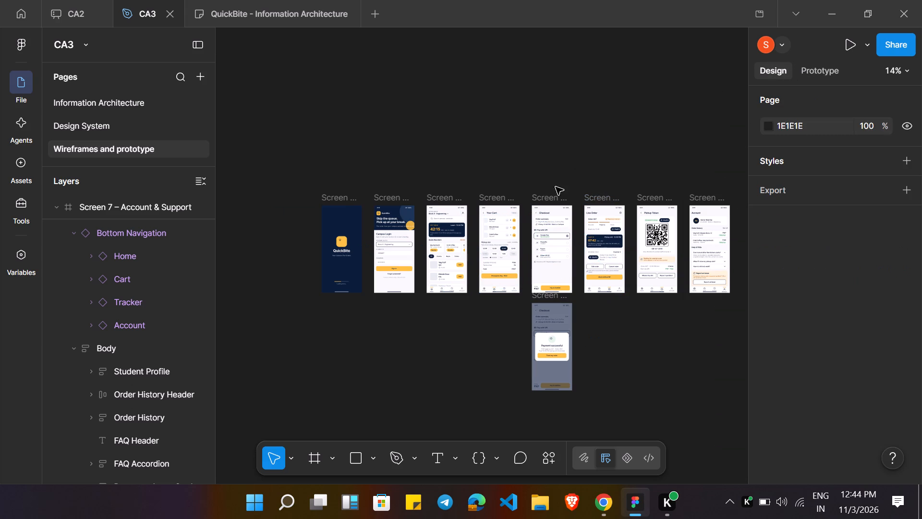
pyautogui.click(599, 200)
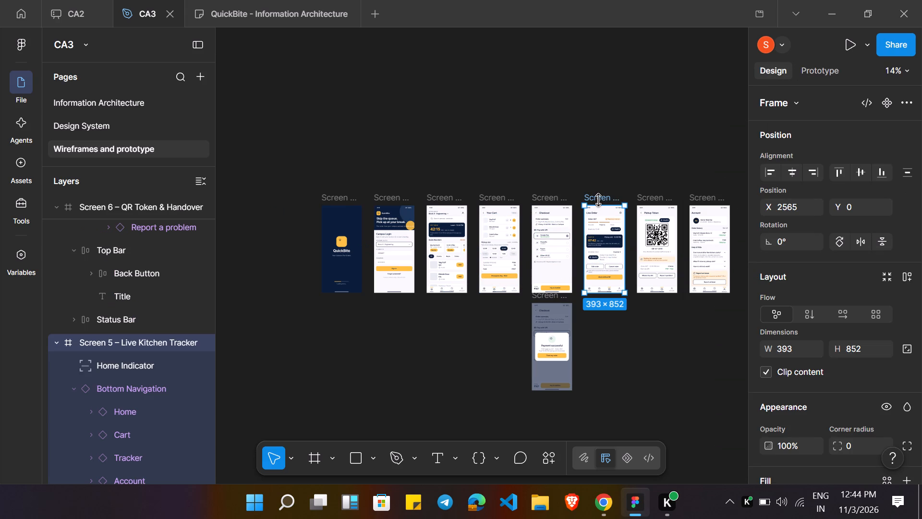
pyautogui.scroll(-1, 773, 270)
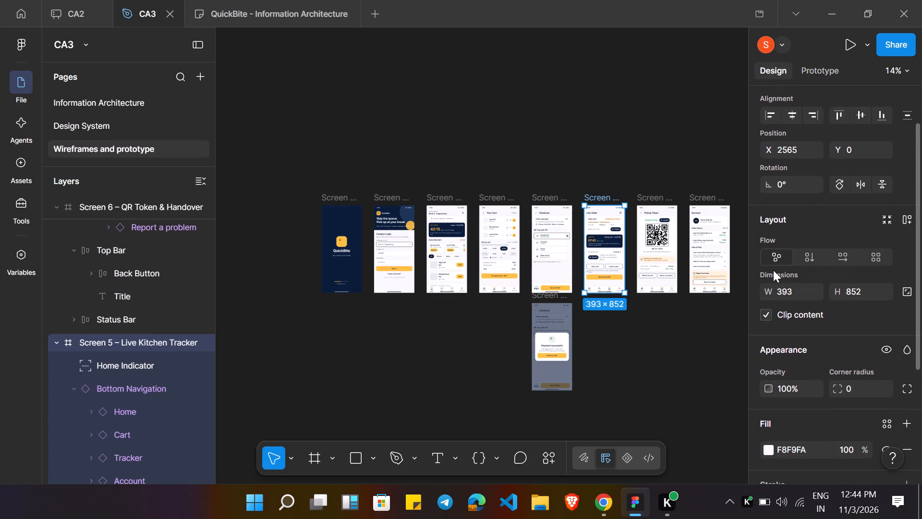
pyautogui.scroll(-1, 773, 270)
pyautogui.scroll(3, 773, 270)
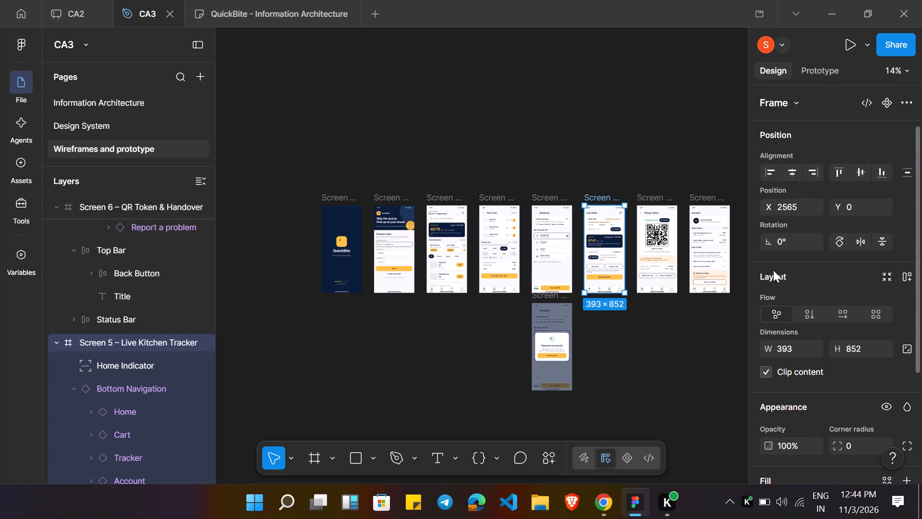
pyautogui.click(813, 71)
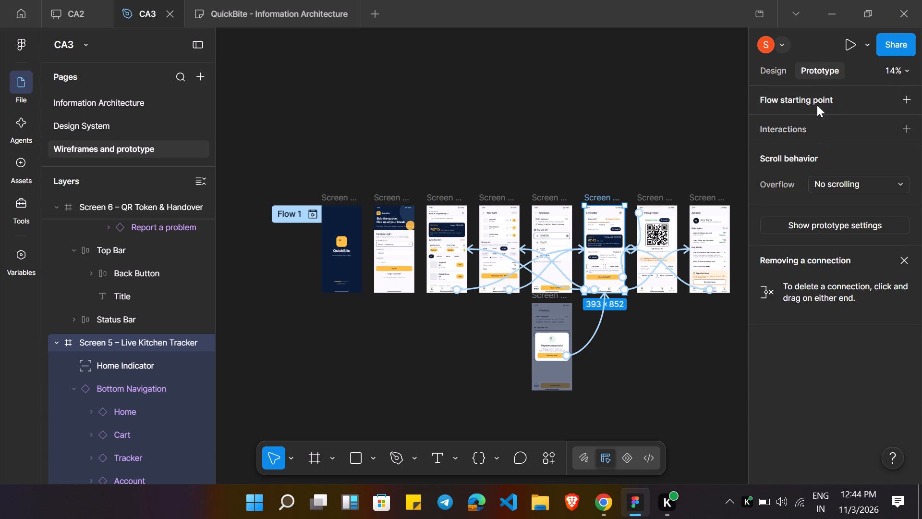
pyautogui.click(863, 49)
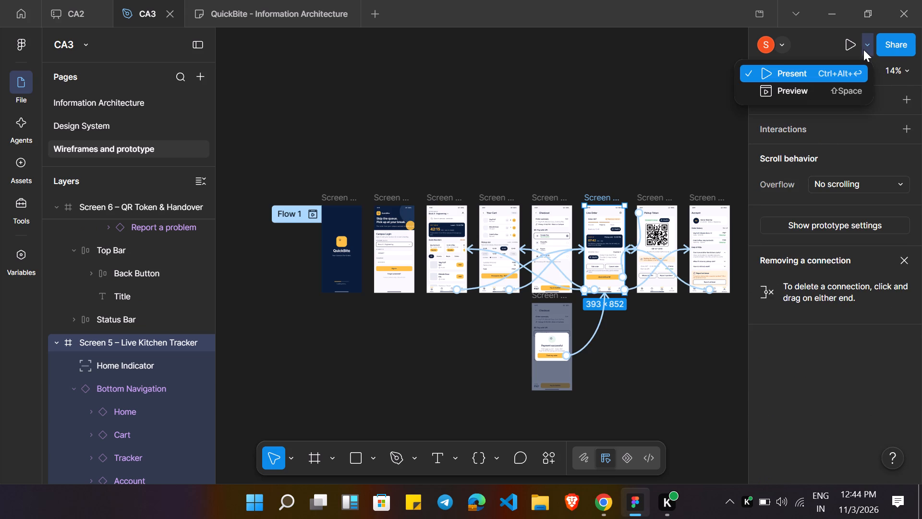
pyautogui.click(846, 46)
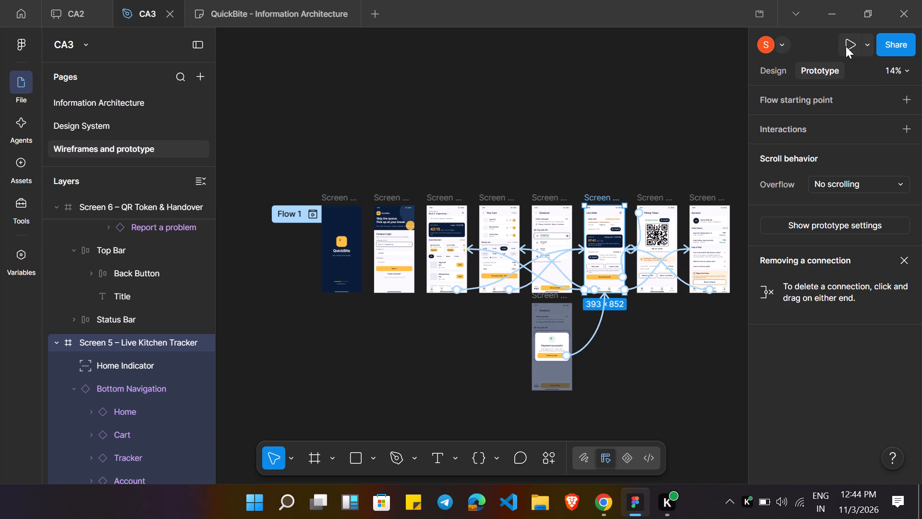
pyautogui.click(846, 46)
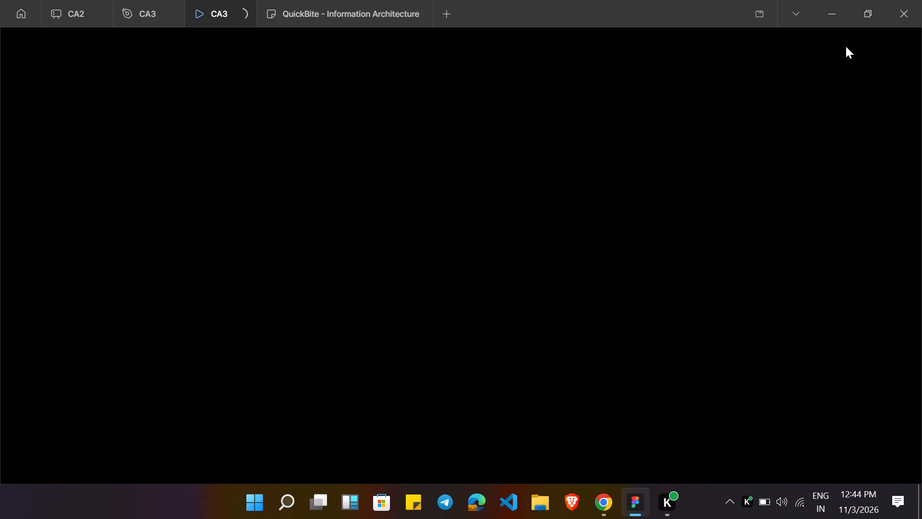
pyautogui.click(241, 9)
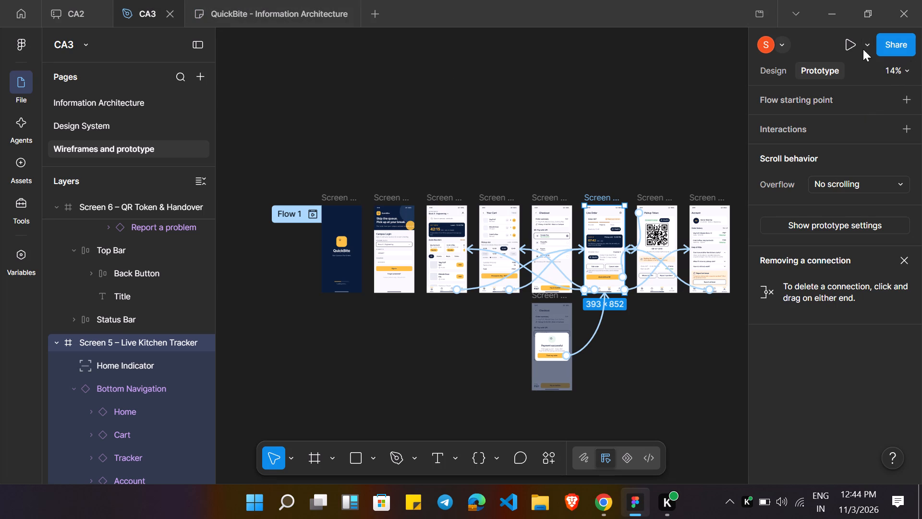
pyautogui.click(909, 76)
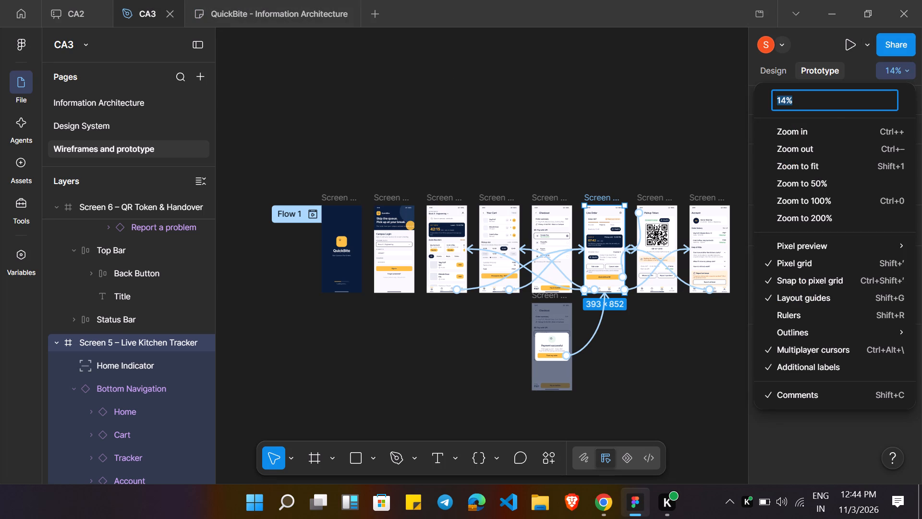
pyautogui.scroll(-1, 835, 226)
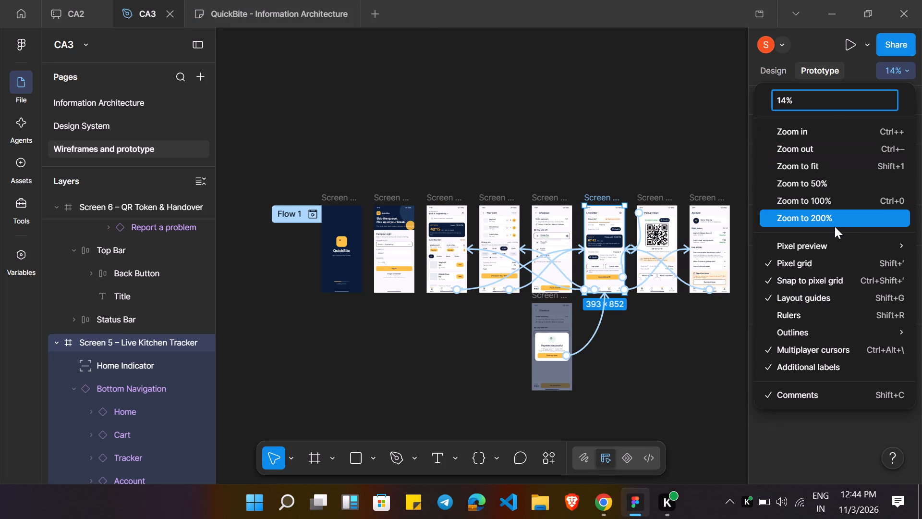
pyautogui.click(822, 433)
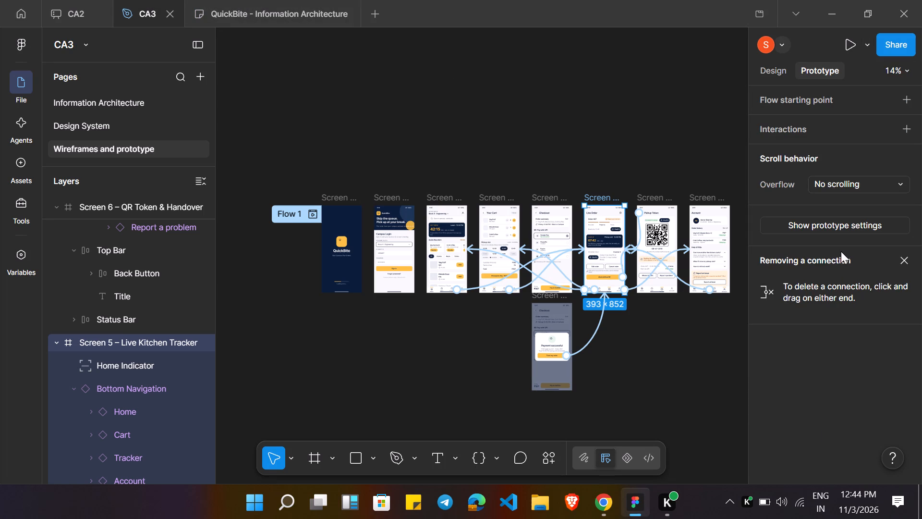
# Set the prototype's preview device to iPhone 18 Pro Max.
pyautogui.click(840, 223)
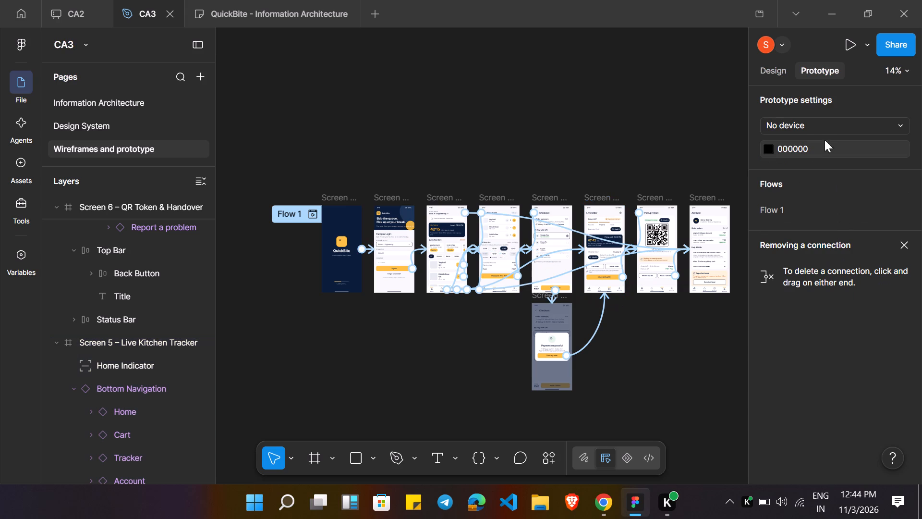
pyautogui.click(823, 125)
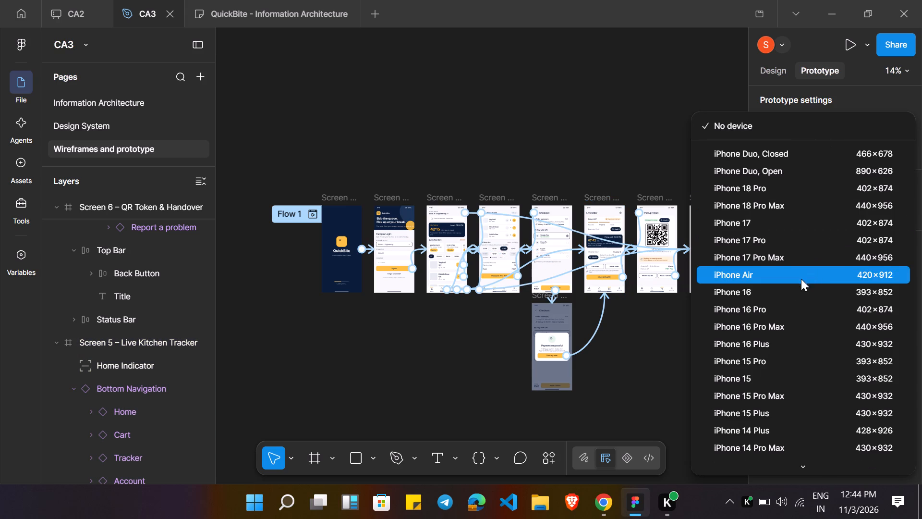
pyautogui.click(818, 210)
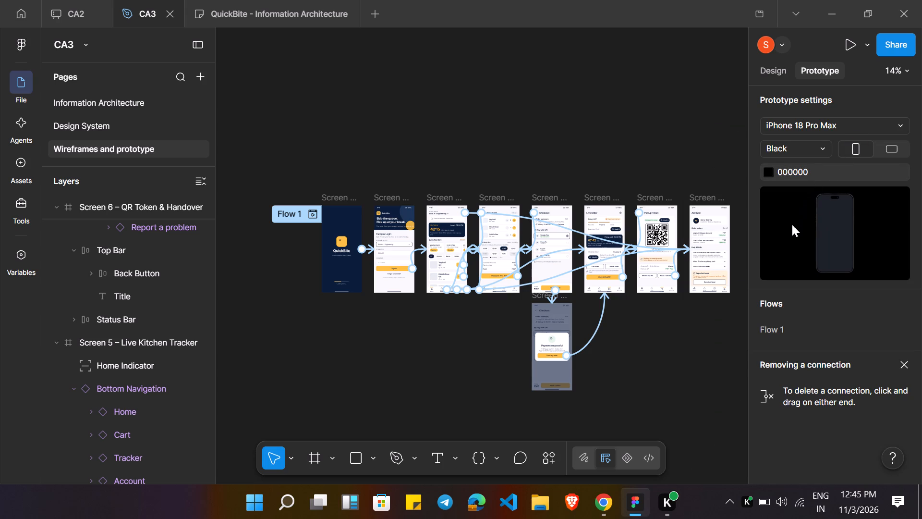
# Present the prototype to check how the Campus Login screen fits the device frame, and close the presentation.
pyautogui.click(853, 45)
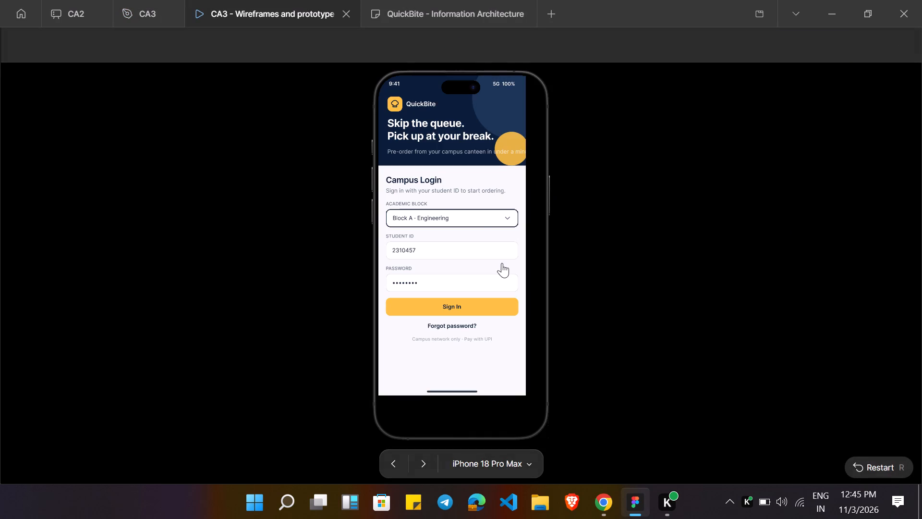
pyautogui.moveTo(455, 245); pyautogui.dragTo(497, 283)
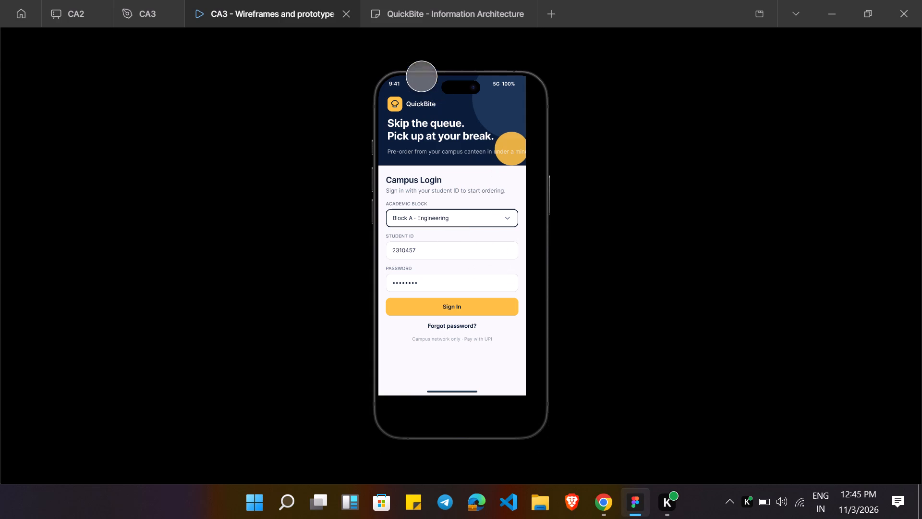
pyautogui.click(346, 14)
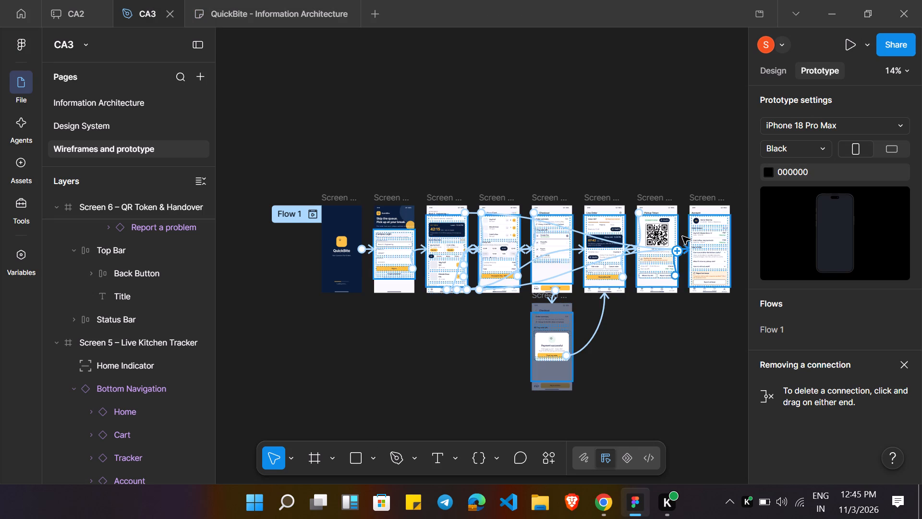
# Capture a screenshot of the Layout properties, including dimensions, of the Screen 7 – Account & Support frame.
pyautogui.click(703, 198)
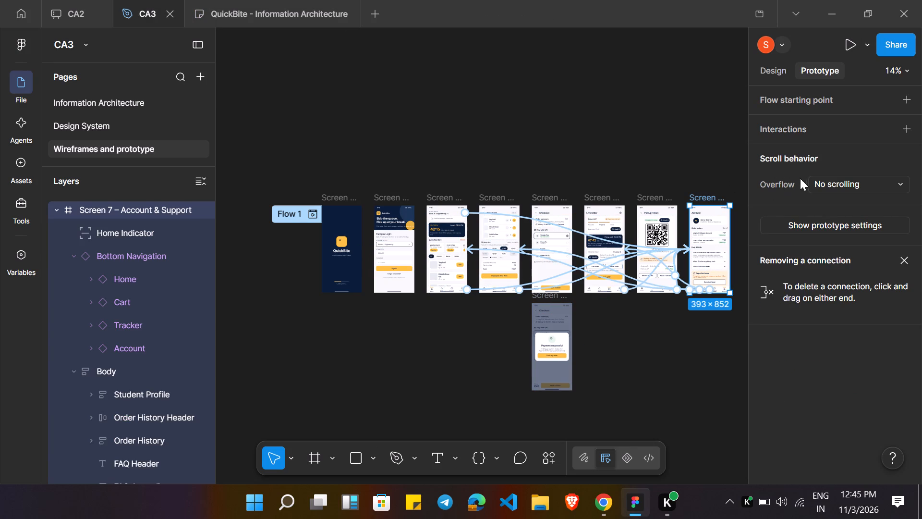
pyautogui.click(773, 72)
pyautogui.scroll(-1, 825, 287)
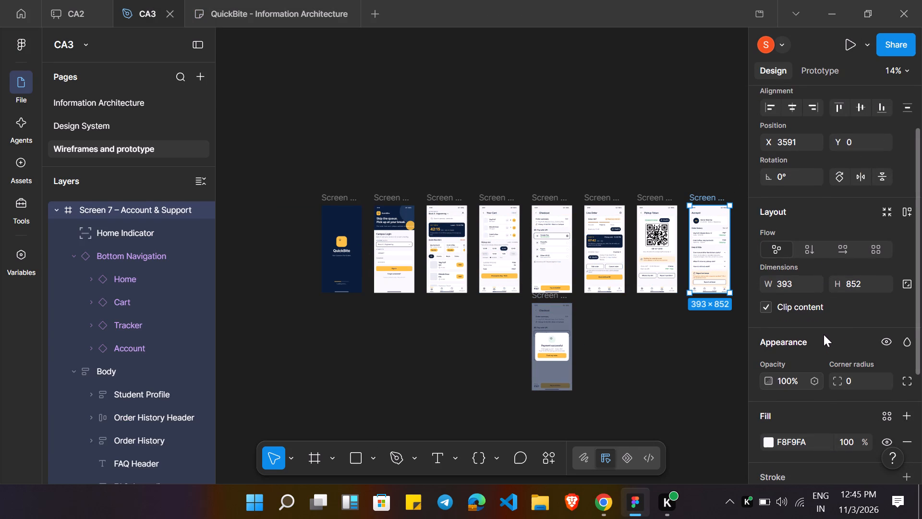
pyautogui.press('shift+super+s')
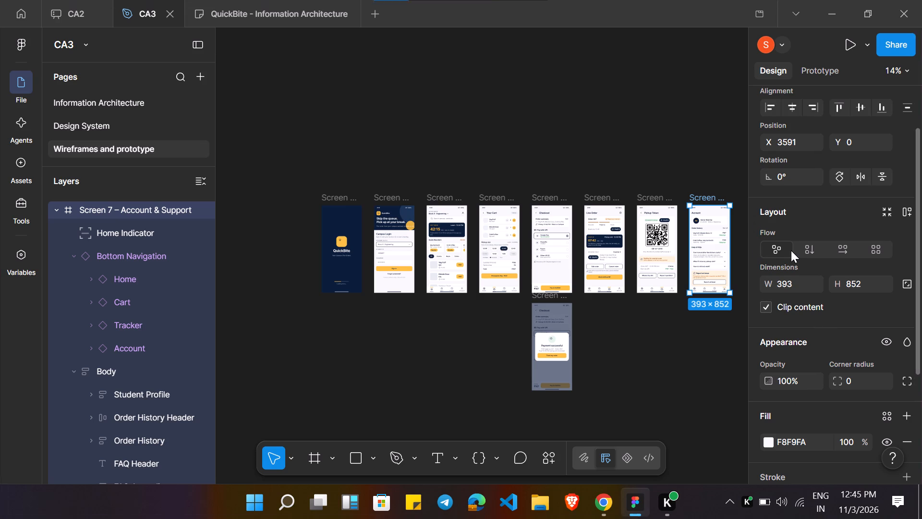
pyautogui.scroll(1, 791, 250)
pyautogui.moveTo(748, 193); pyautogui.dragTo(915, 326)
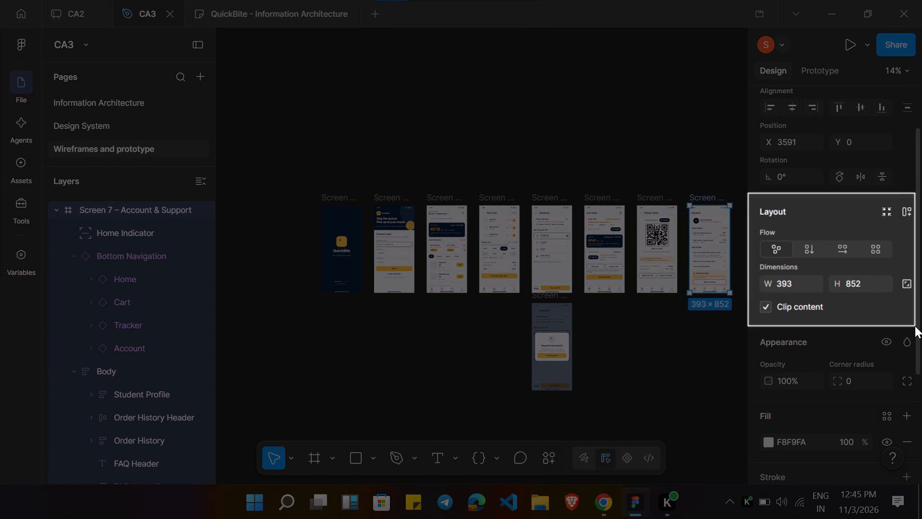
# Open the list of preview devices in the prototype settings.
pyautogui.click(823, 69)
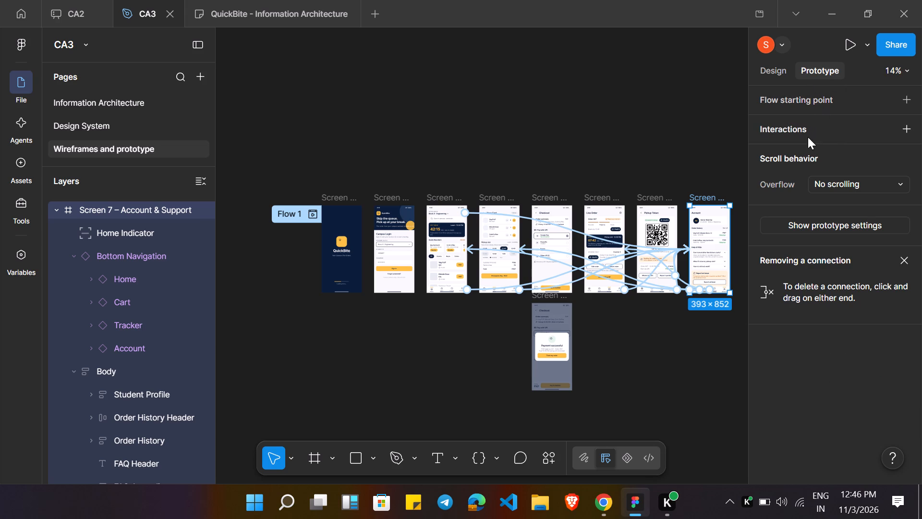
pyautogui.click(801, 227)
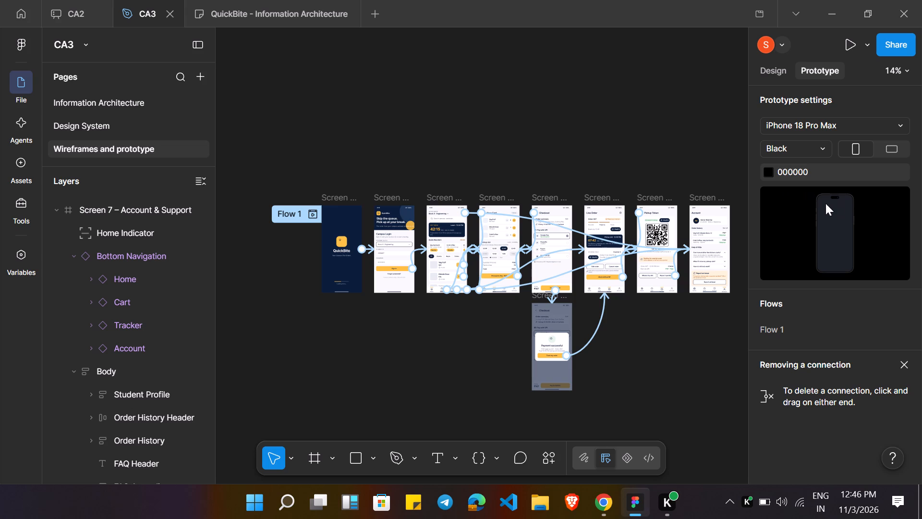
pyautogui.click(851, 124)
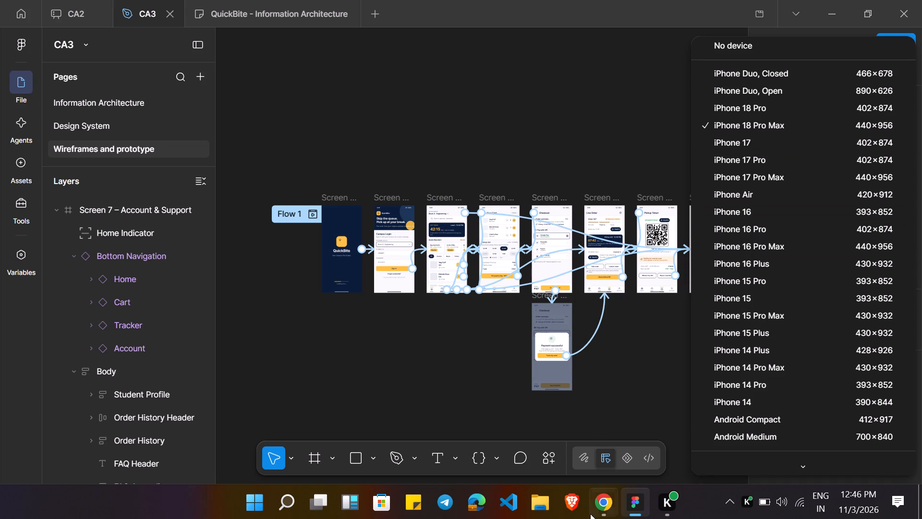
# Switch to Chrome and bring up the empty new tab.
pyautogui.click(611, 512)
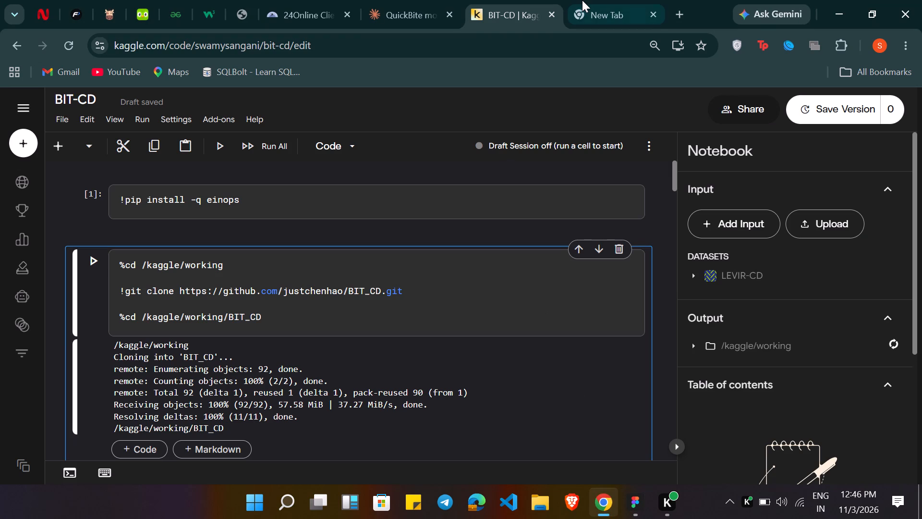
pyautogui.click(584, 0)
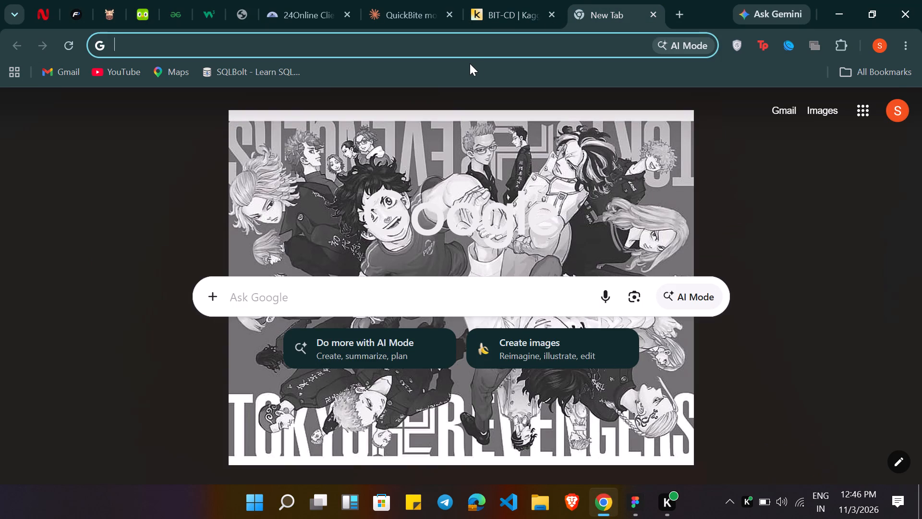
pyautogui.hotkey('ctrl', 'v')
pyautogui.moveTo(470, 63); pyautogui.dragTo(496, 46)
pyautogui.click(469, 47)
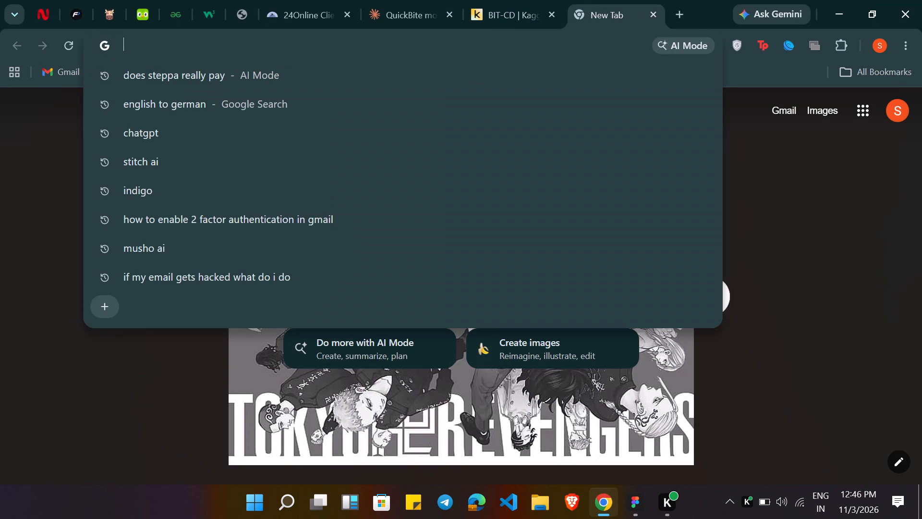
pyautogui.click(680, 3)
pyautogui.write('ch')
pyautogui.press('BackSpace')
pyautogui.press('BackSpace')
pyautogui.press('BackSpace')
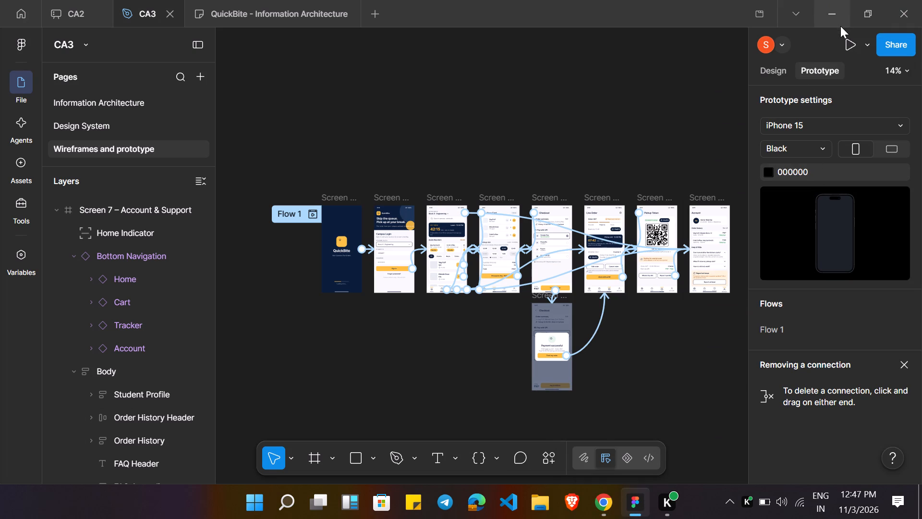
# Present the prototype, test Sign In on the Campus Login screen and check scrolling on the home screen.
pyautogui.click(848, 50)
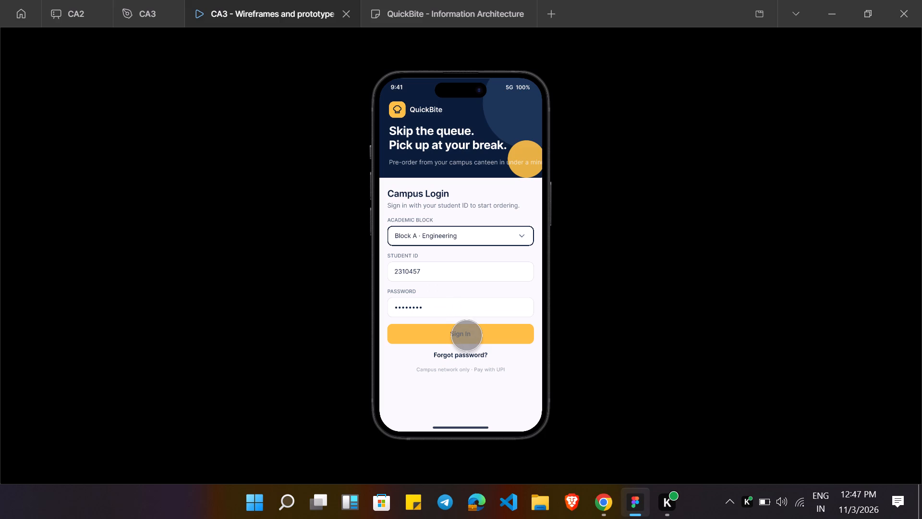
pyautogui.click(496, 332)
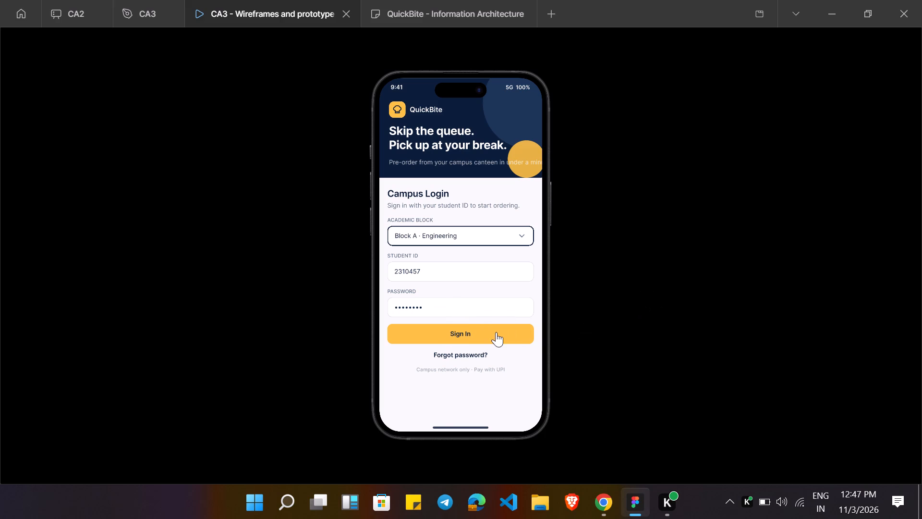
pyautogui.scroll(-1, 485, 178)
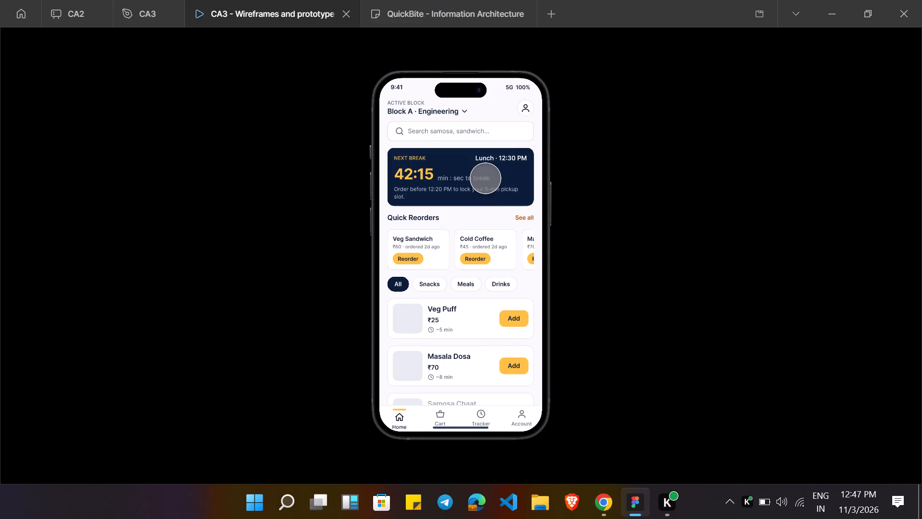
pyautogui.scroll(2, 485, 178)
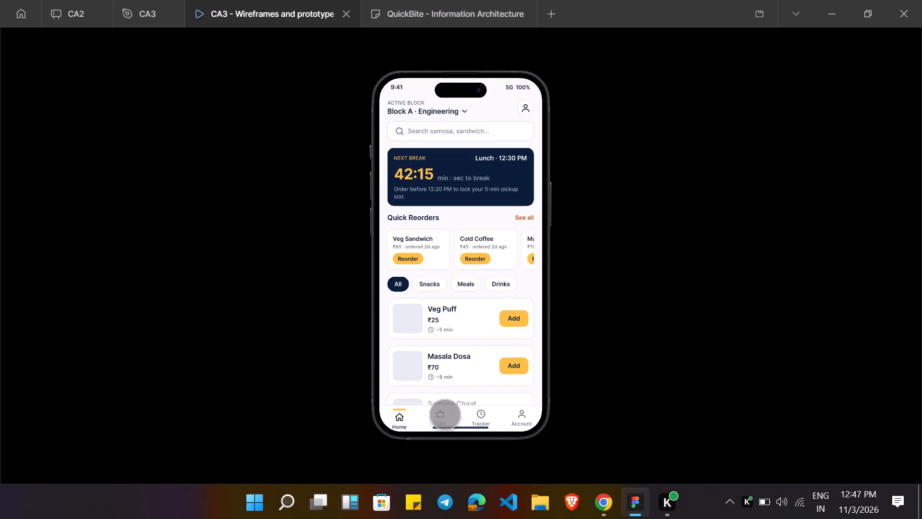
# Test the bottom navigation in the presented prototype by visiting Cart, Account, Tracker and Home in turn.
pyautogui.click(445, 415)
pyautogui.click(517, 414)
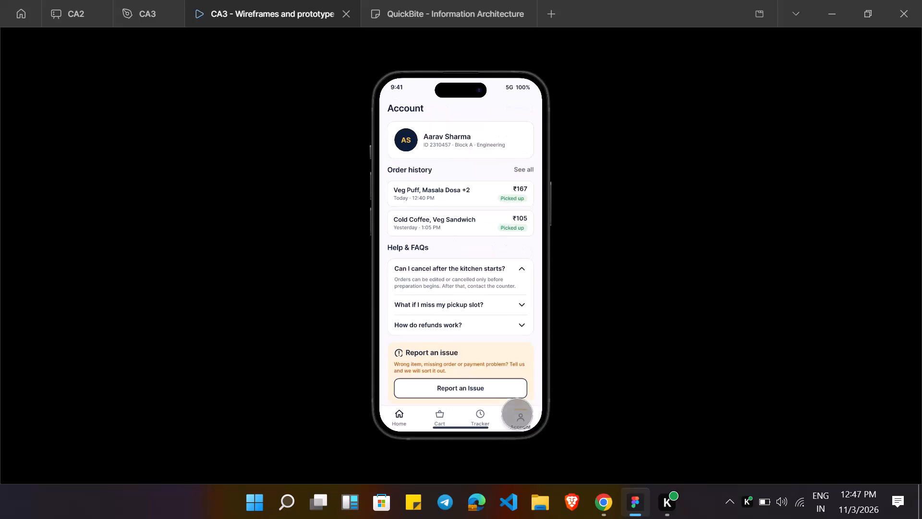
pyautogui.click(486, 417)
pyautogui.click(405, 411)
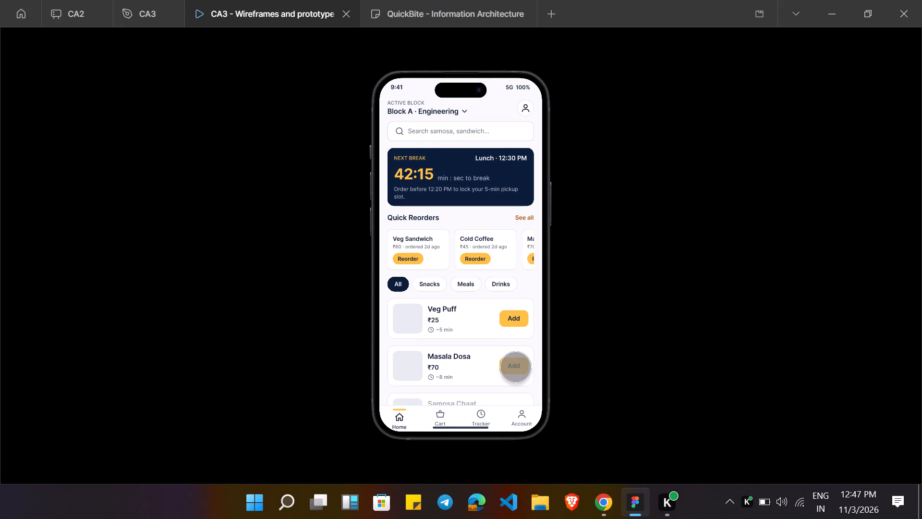
# Test adding Masala Dosa, continue from the cart to Checkout, try the PhonePe option and return to the cart.
pyautogui.click(516, 367)
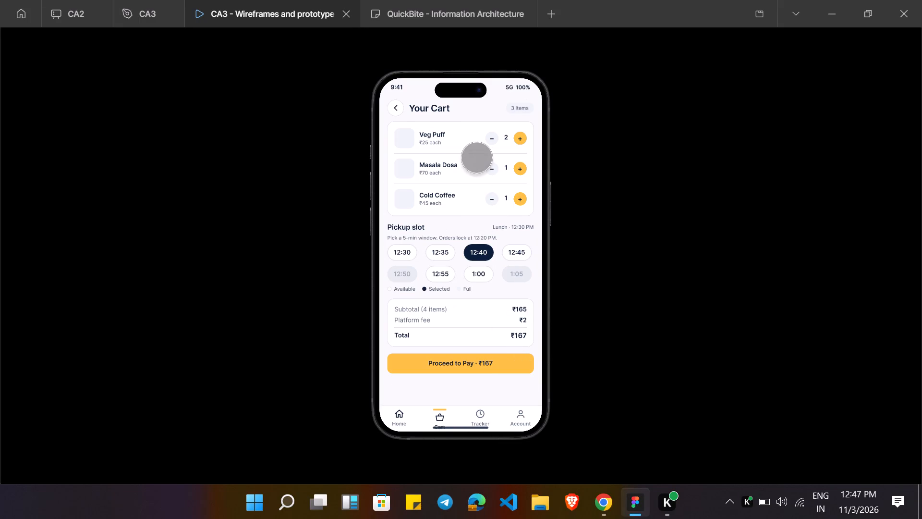
pyautogui.click(470, 361)
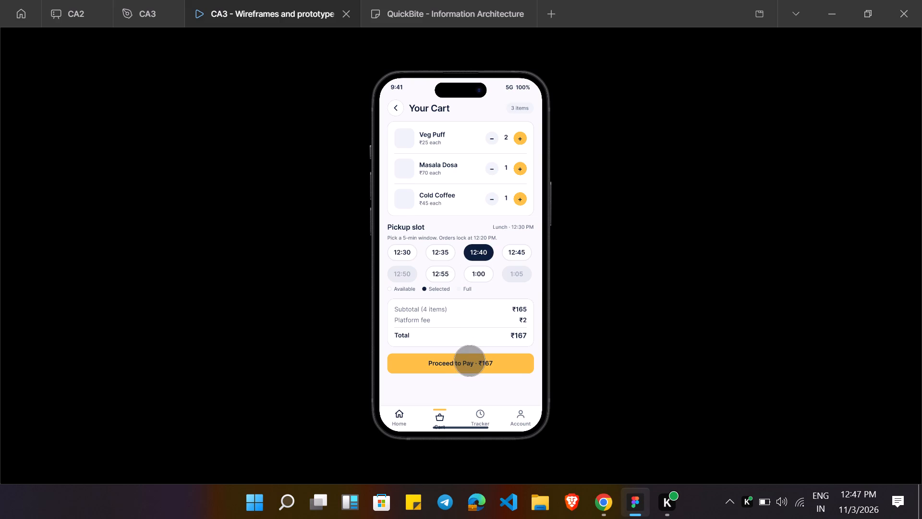
pyautogui.scroll(-1, 474, 238)
pyautogui.click(481, 229)
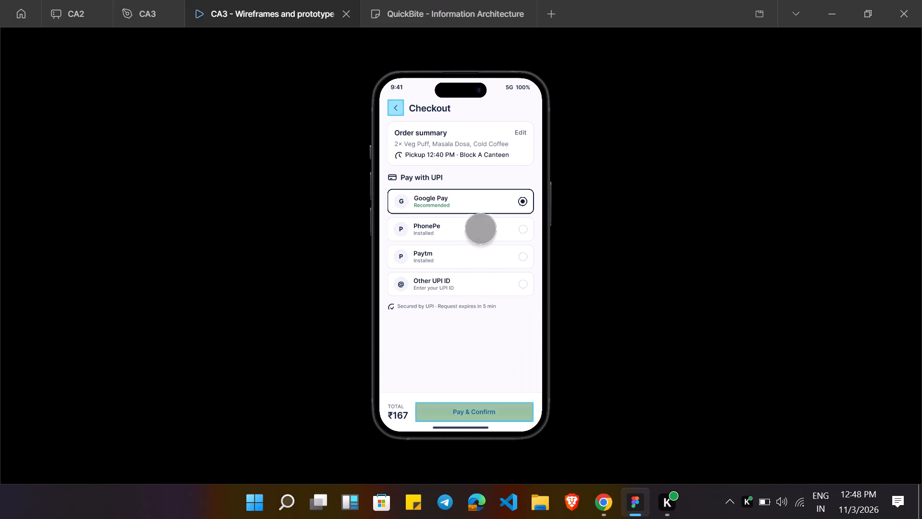
pyautogui.click(392, 111)
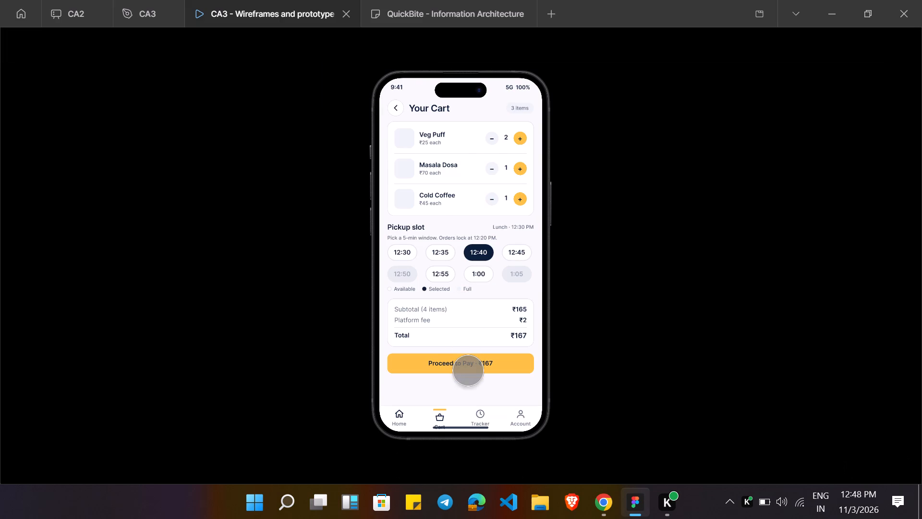
# Test the payment flow from Proceed to Pay through Pay & Confirm to Track my order.
pyautogui.click(468, 371)
pyautogui.click(492, 417)
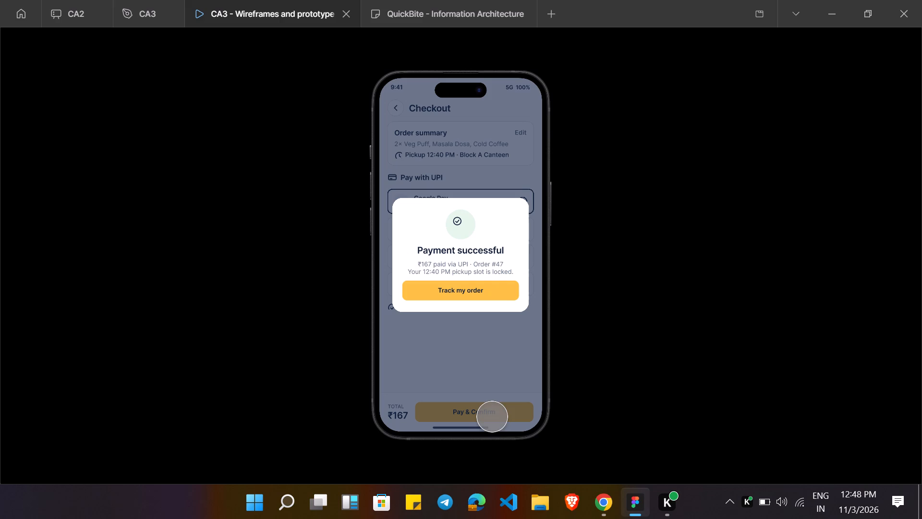
pyautogui.moveTo(485, 346); pyautogui.dragTo(490, 330)
pyautogui.click(490, 330)
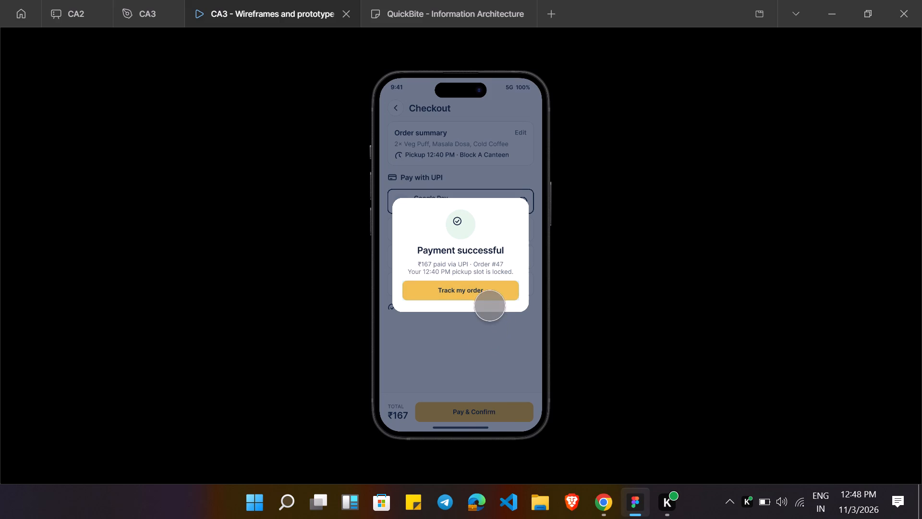
pyautogui.click(490, 300)
# Check scrolling on the Live Order screen, then test Show pickup QR and Report a problem.
pyautogui.scroll(-1, 502, 236)
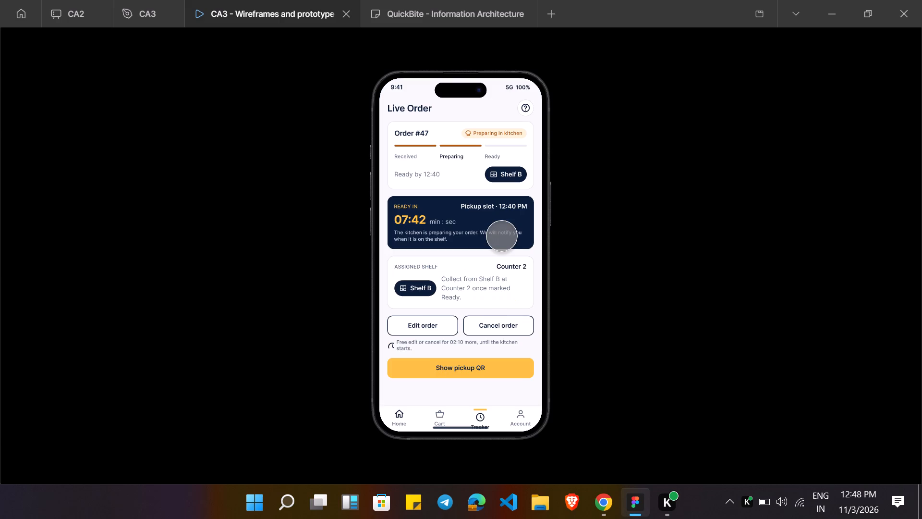
pyautogui.scroll(-1, 502, 236)
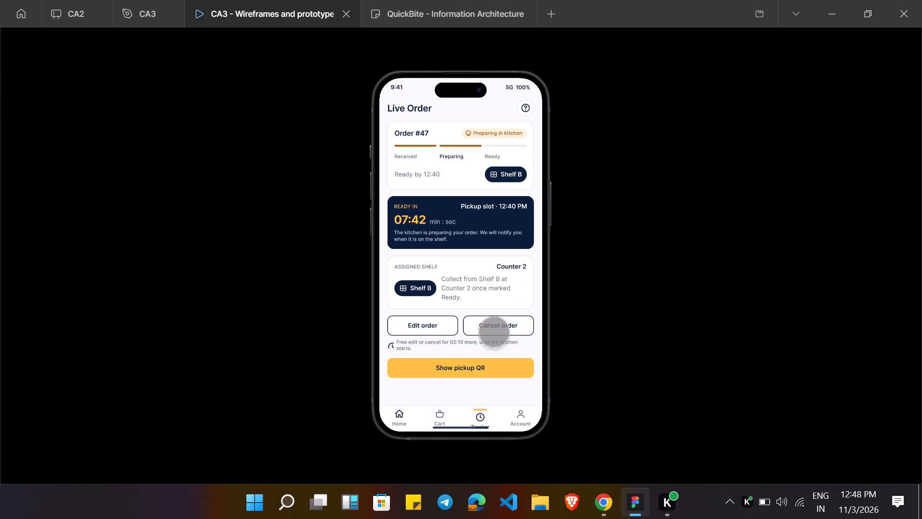
pyautogui.click(493, 369)
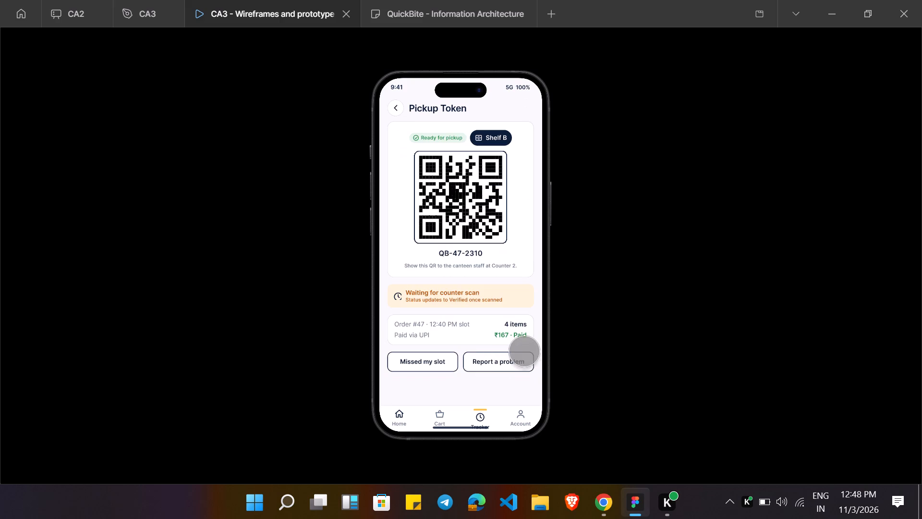
pyautogui.click(507, 357)
# Check scrolling on the Account screen and test its Report an Issue button.
pyautogui.scroll(-1, 488, 286)
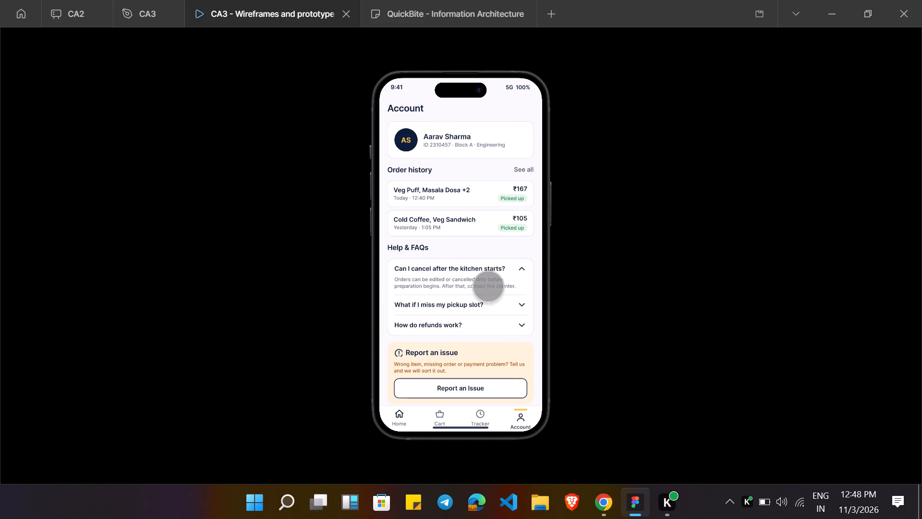
pyautogui.scroll(-2, 488, 286)
pyautogui.click(480, 396)
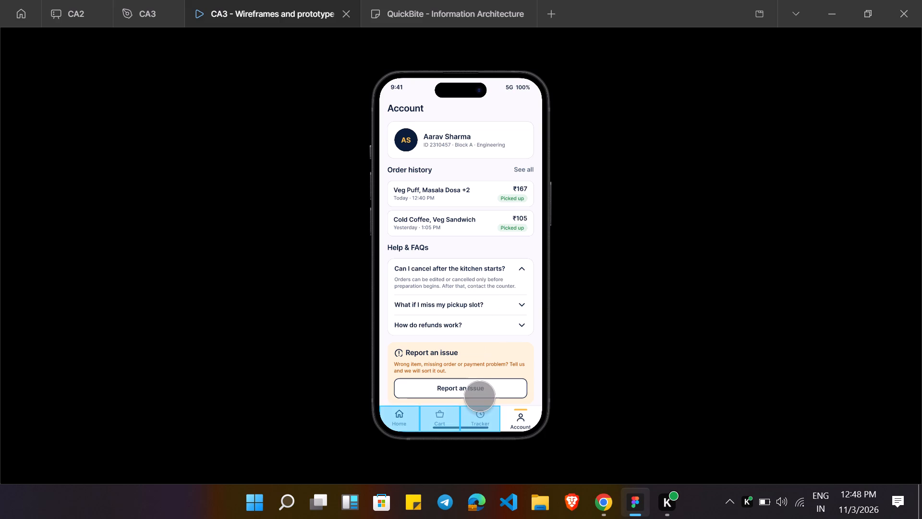
pyautogui.click(490, 392)
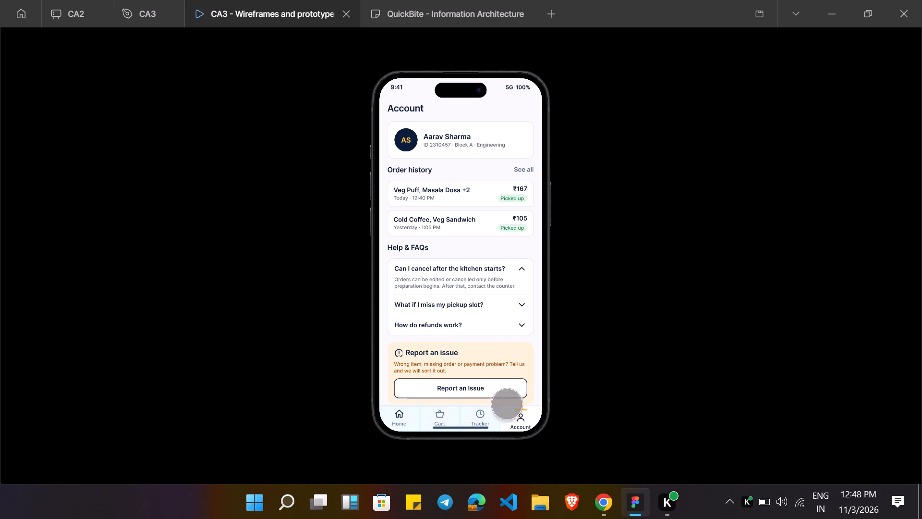
# Test the Tracker, Cart and Home links in the bottom navigation and check scrolling on the home screen.
pyautogui.click(488, 420)
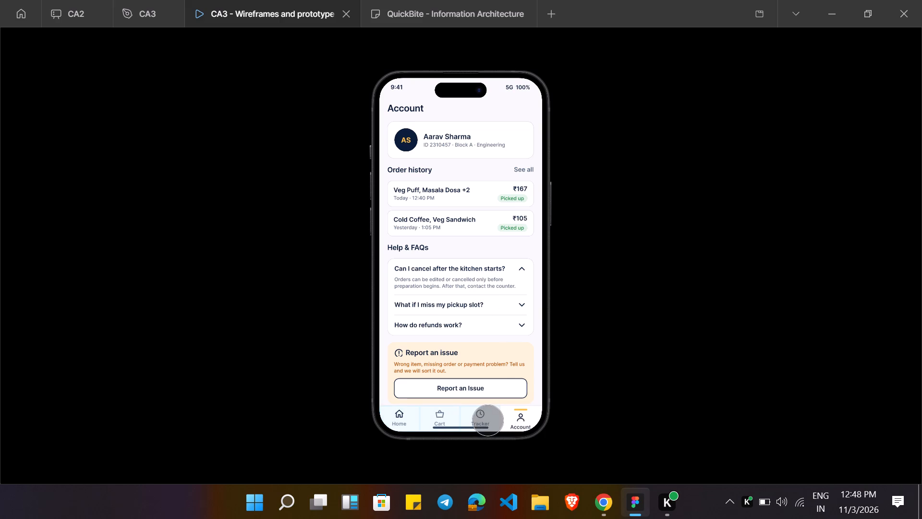
pyautogui.click(445, 411)
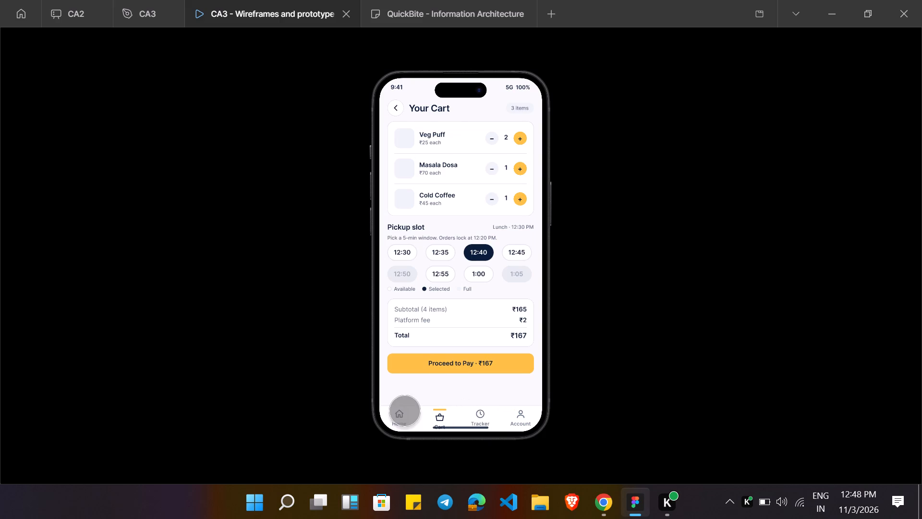
pyautogui.click(405, 411)
pyautogui.scroll(-1, 461, 349)
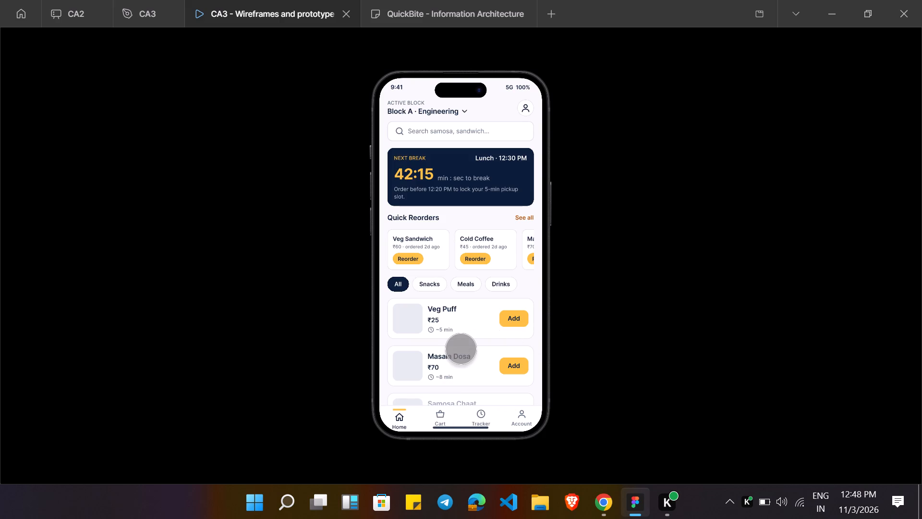
pyautogui.scroll(-1, 461, 349)
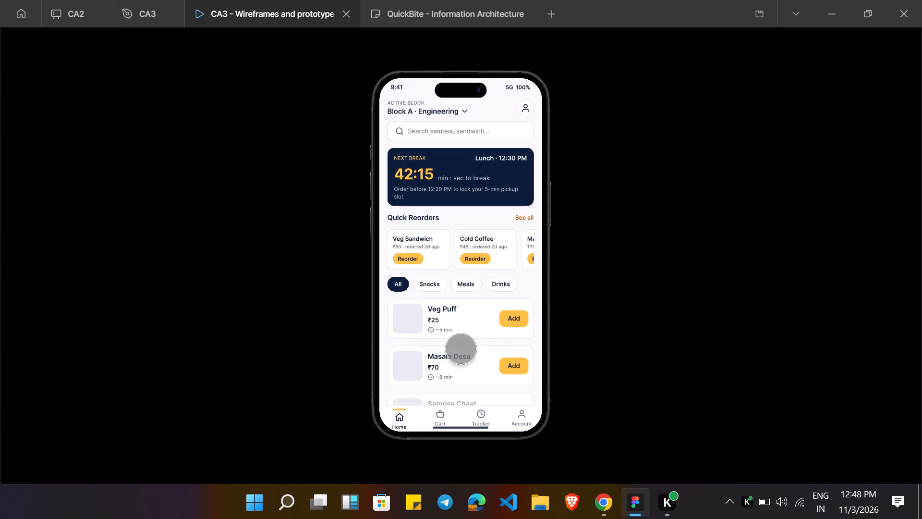
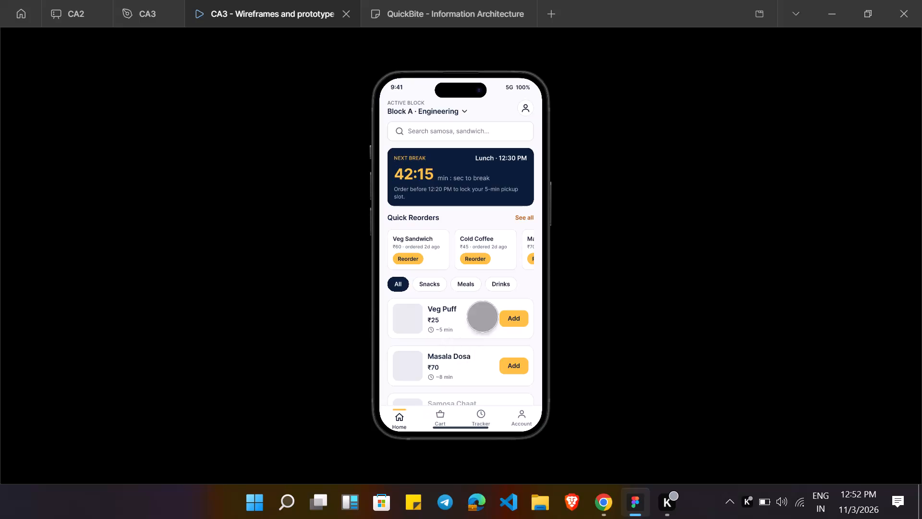
# Check scrolling on the home screen, then open Tracker and Account from the bottom navigation and test Report an Issue.
pyautogui.scroll(-1, 503, 256)
pyautogui.hscroll(-1, 502, 240)
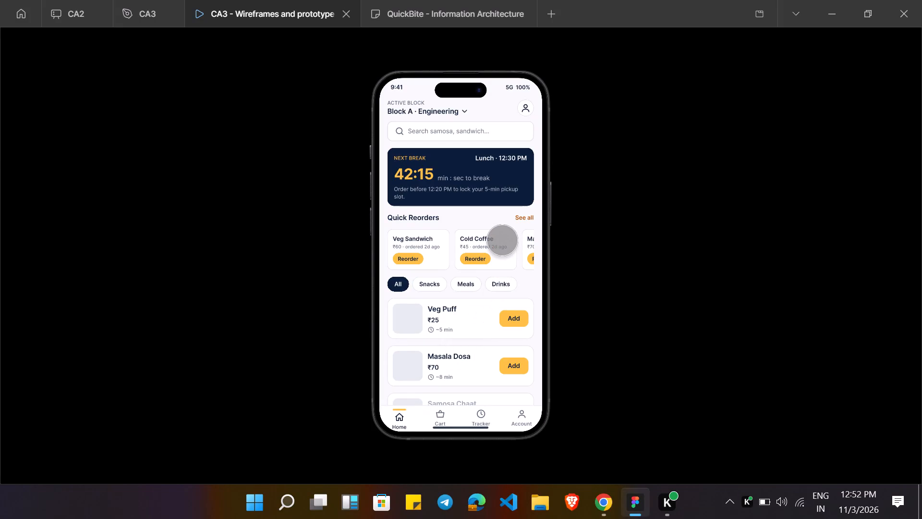
pyautogui.click(479, 420)
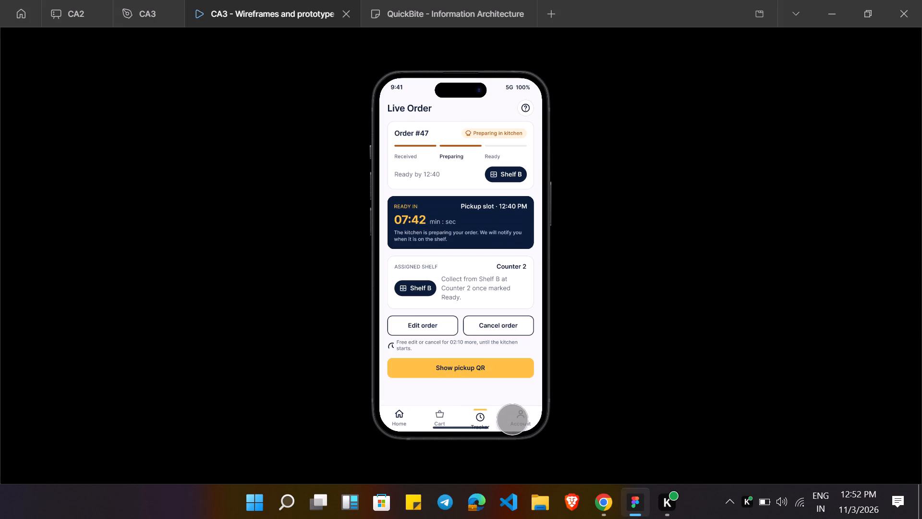
pyautogui.click(513, 418)
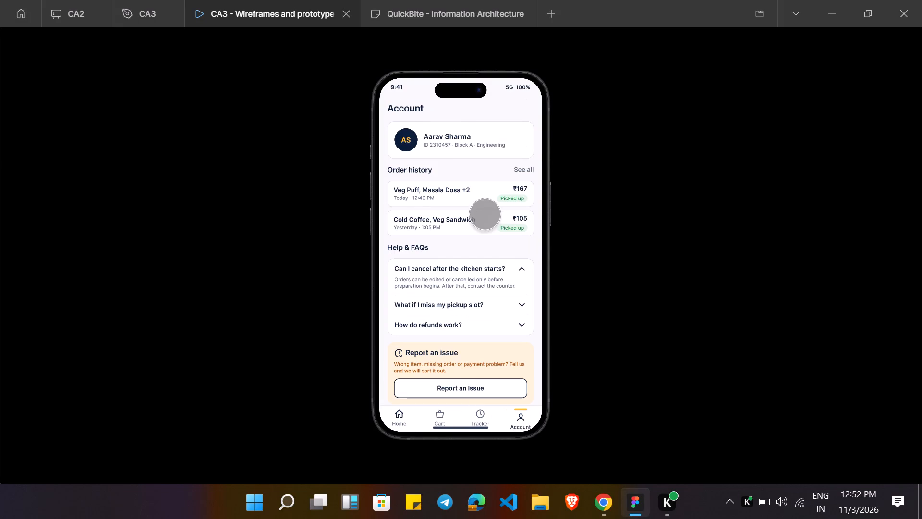
pyautogui.click(479, 392)
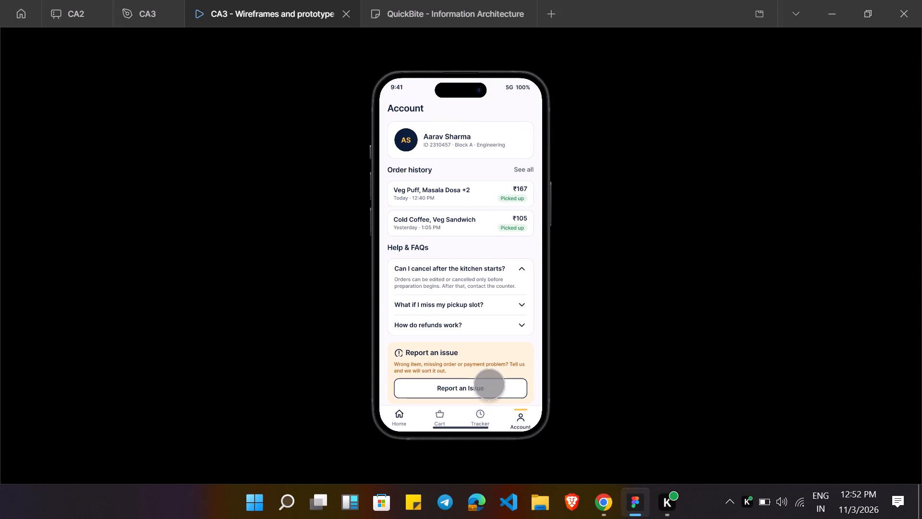
pyautogui.click(489, 384)
# Test the bottom navigation back through Tracker and Cart to Home, and check the home screen's scrolling again.
pyautogui.click(486, 414)
pyautogui.click(465, 418)
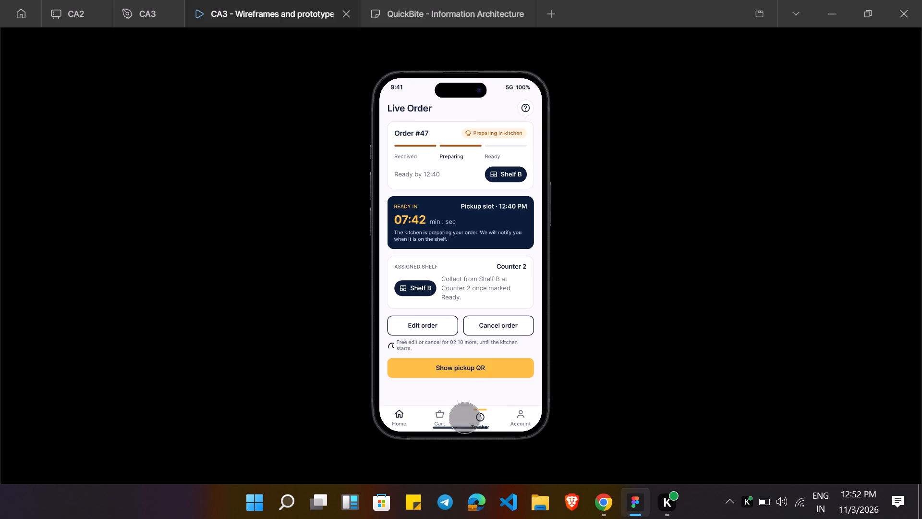
pyautogui.click(430, 417)
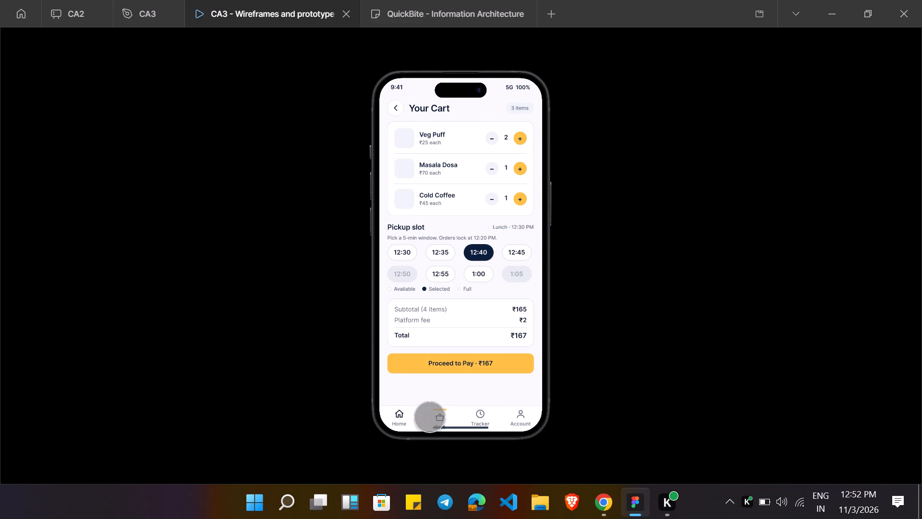
pyautogui.click(406, 415)
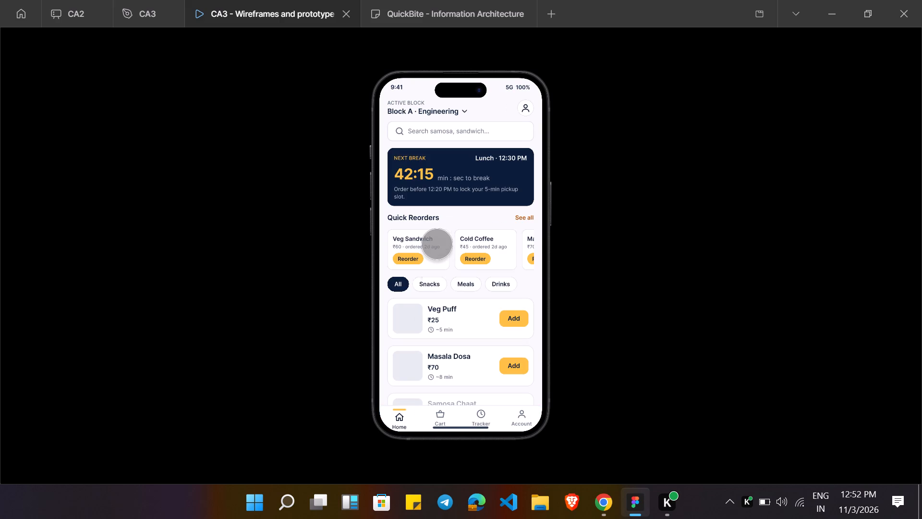
pyautogui.scroll(-3, 437, 244)
# Close the prototype presentation and return to the CA3 design file.
pyautogui.click(301, 0)
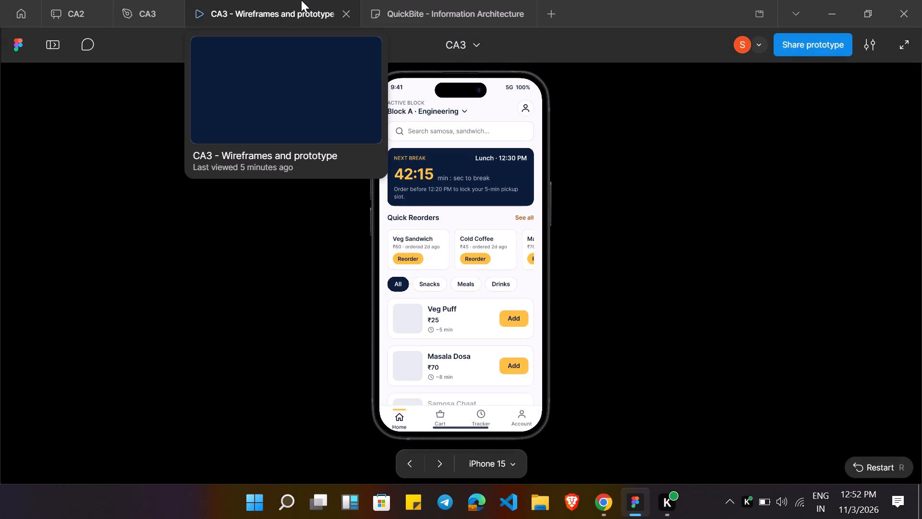
pyautogui.click(347, 15)
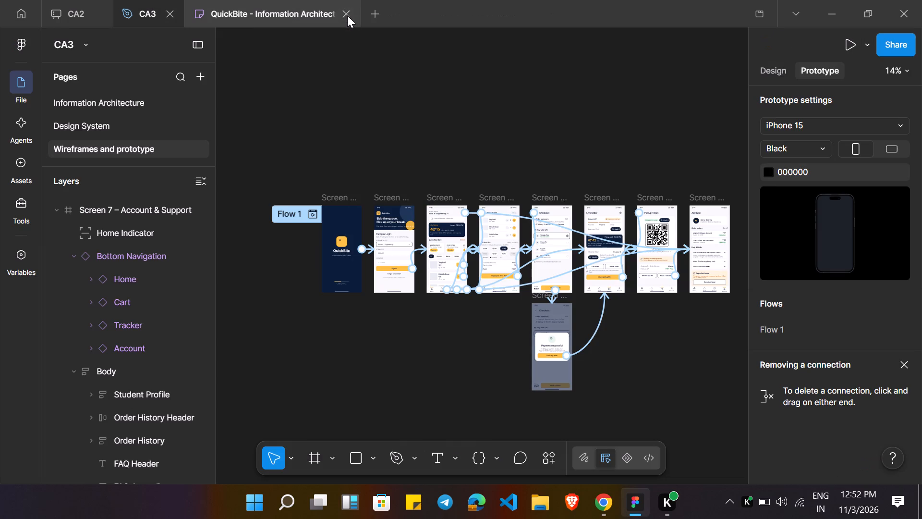
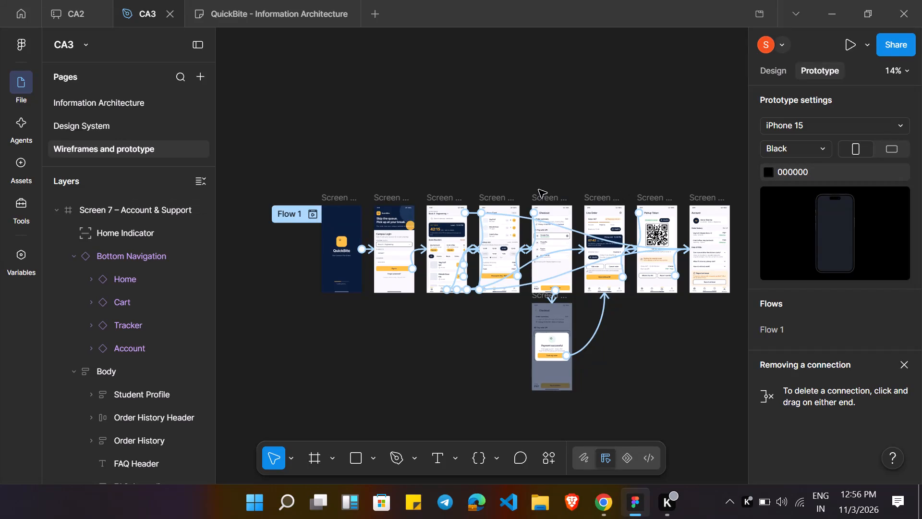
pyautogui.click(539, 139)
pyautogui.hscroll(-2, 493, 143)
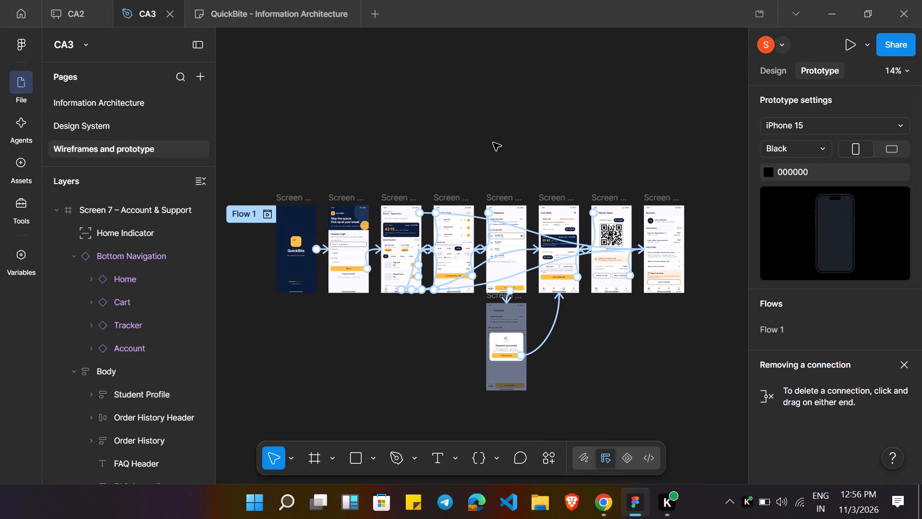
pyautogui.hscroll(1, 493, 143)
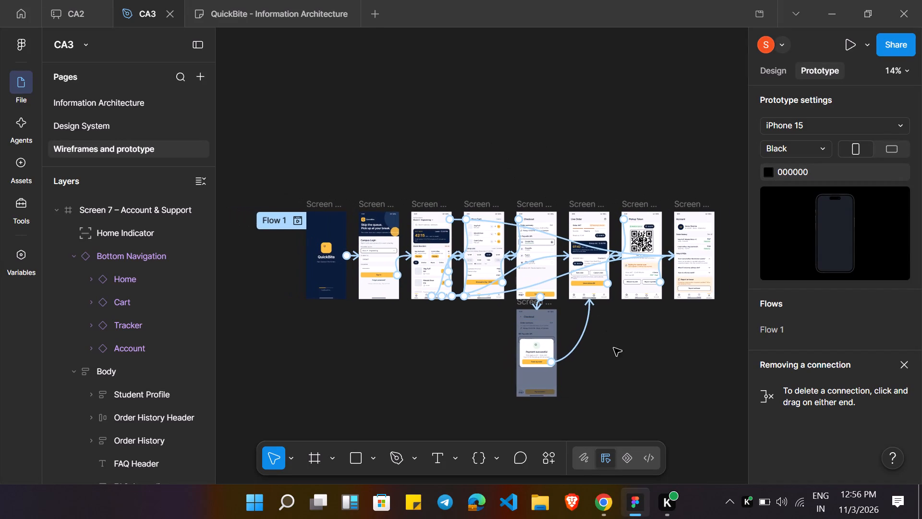
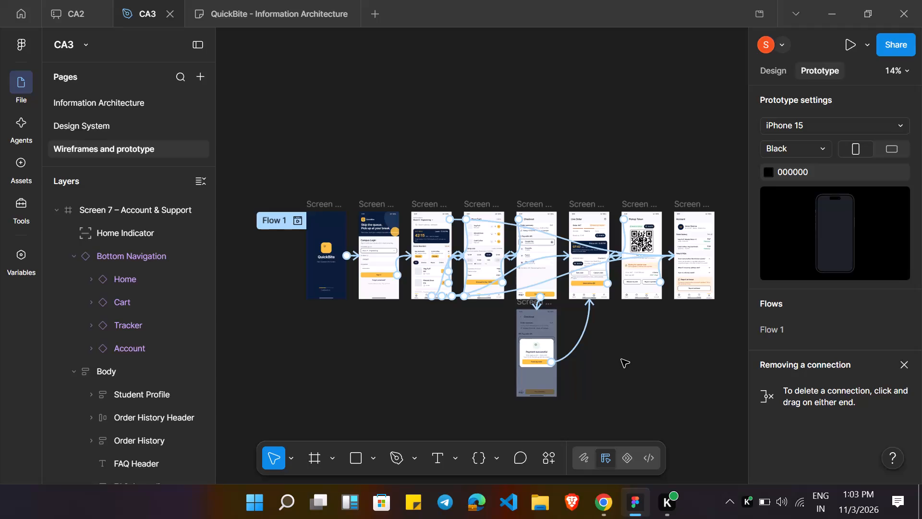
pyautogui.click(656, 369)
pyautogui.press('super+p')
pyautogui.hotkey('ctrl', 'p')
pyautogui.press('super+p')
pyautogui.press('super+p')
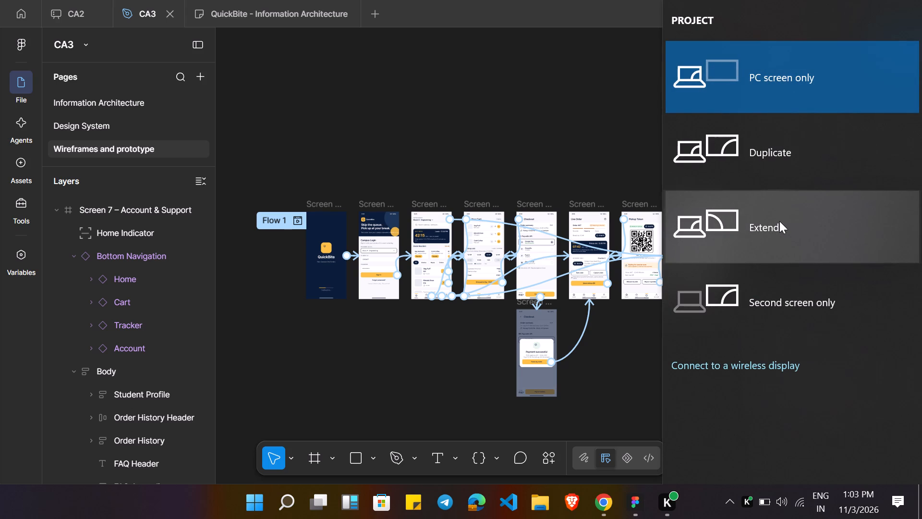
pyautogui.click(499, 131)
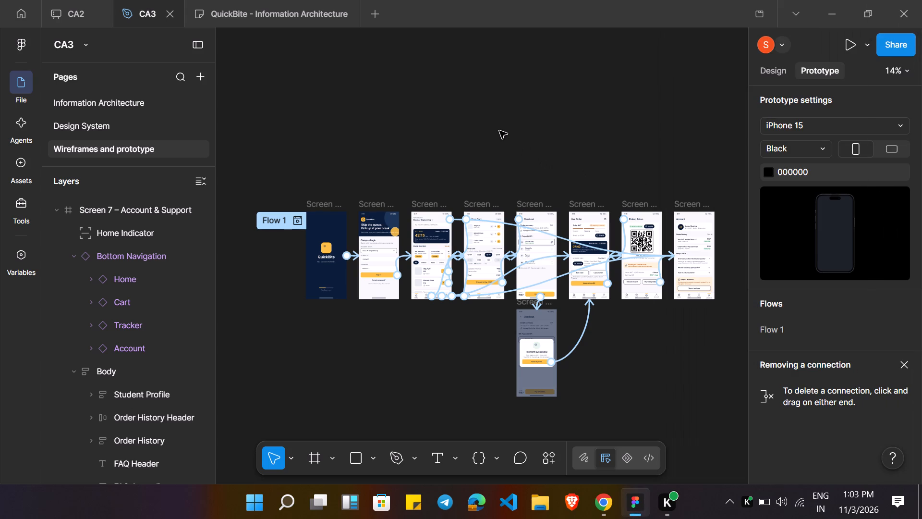
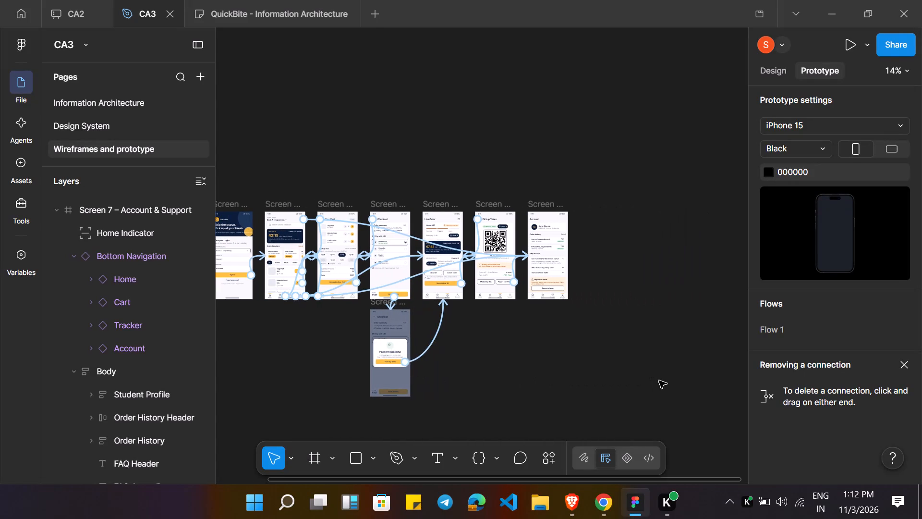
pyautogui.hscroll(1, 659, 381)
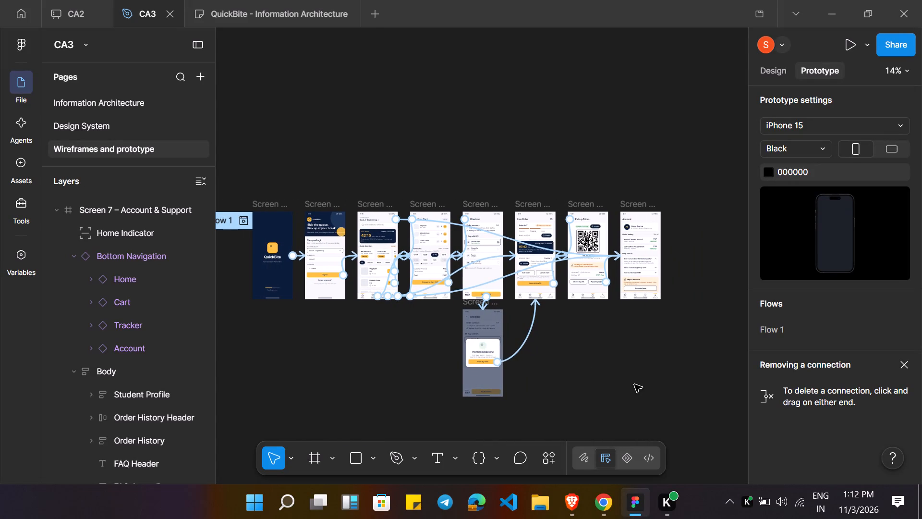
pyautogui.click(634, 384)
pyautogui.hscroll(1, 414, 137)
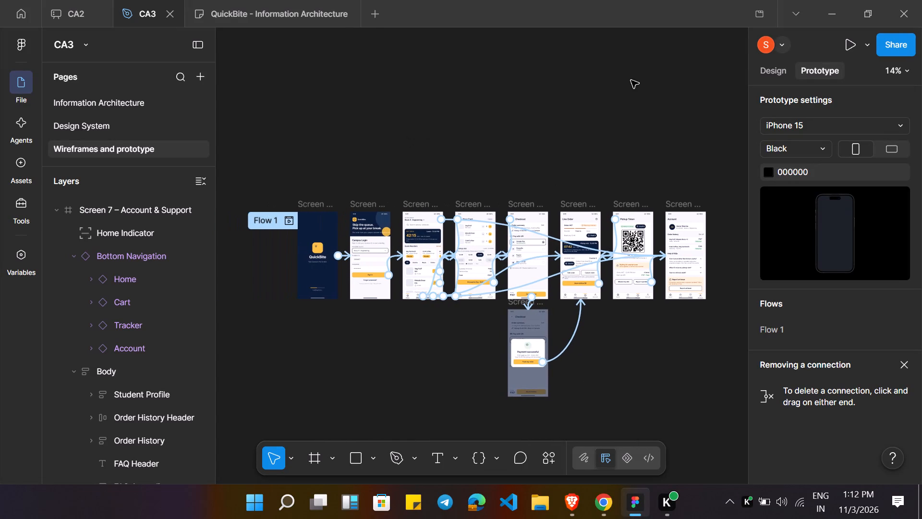
# Check which account is active in the CA3 file and switch to the other signed-in account from the home screen.
pyautogui.click(783, 46)
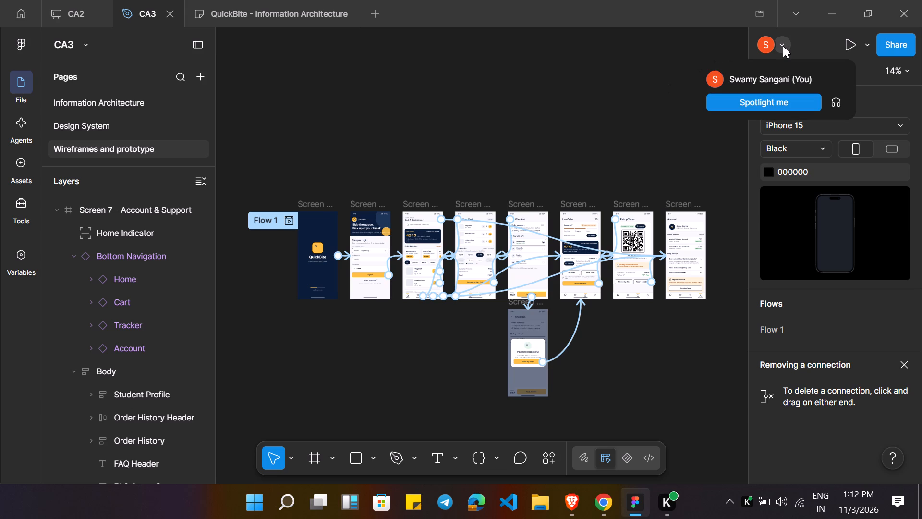
pyautogui.click(642, 149)
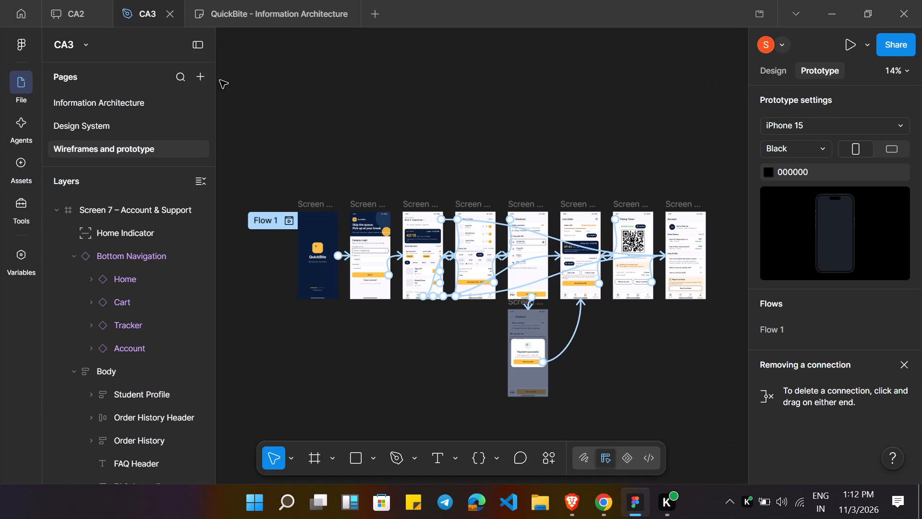
pyautogui.click(13, 6)
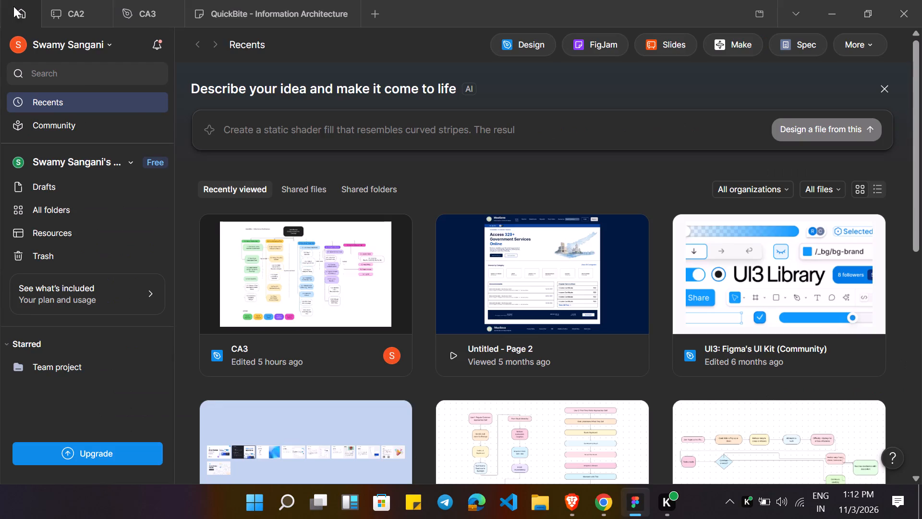
pyautogui.click(87, 42)
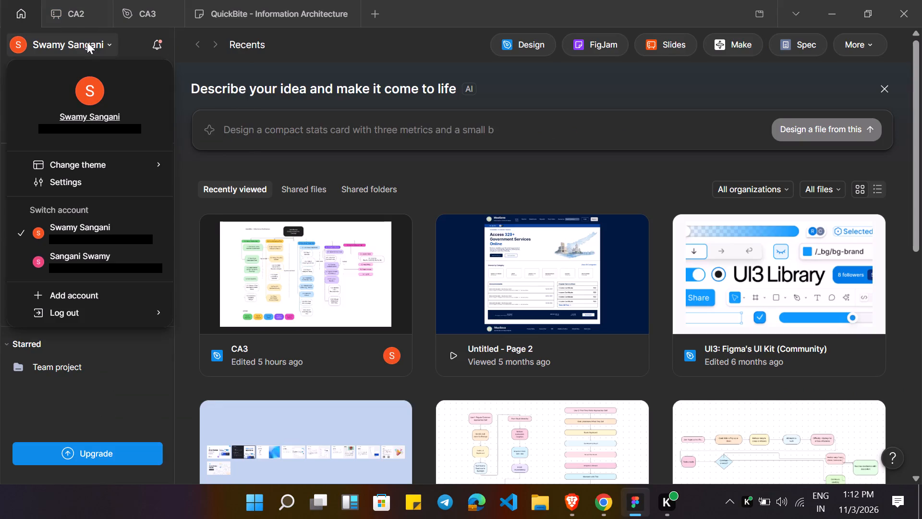
pyautogui.click(102, 257)
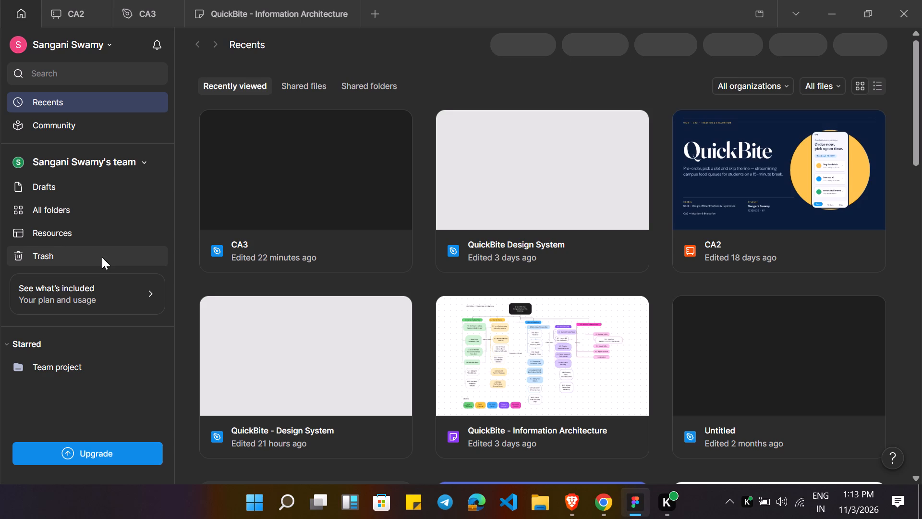
# Open that account's CA3 design file from the recently viewed files and check which account is active in it.
pyautogui.doubleClick(302, 174)
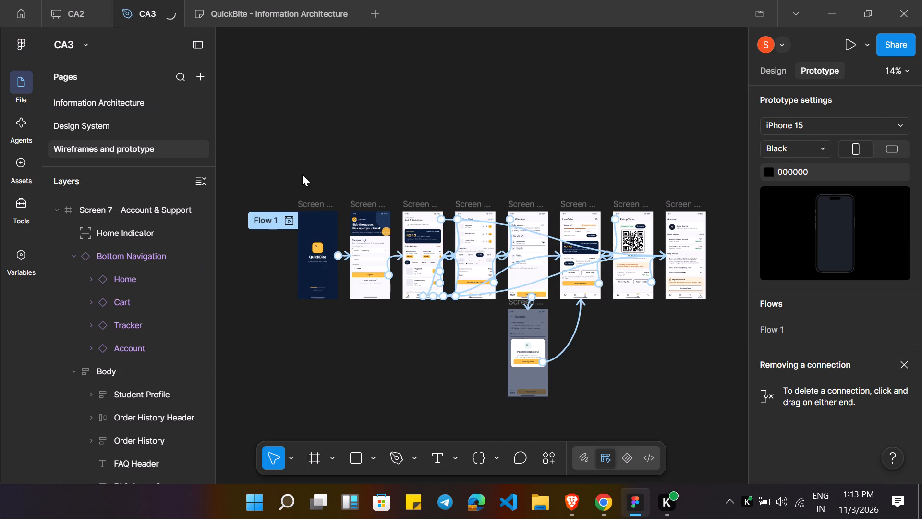
pyautogui.click(126, 130)
pyautogui.click(136, 107)
pyautogui.click(788, 41)
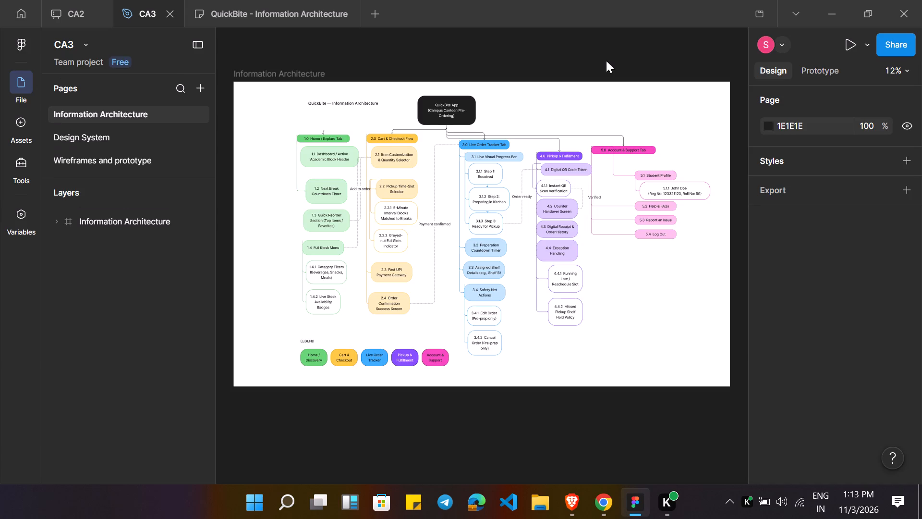
pyautogui.click(777, 46)
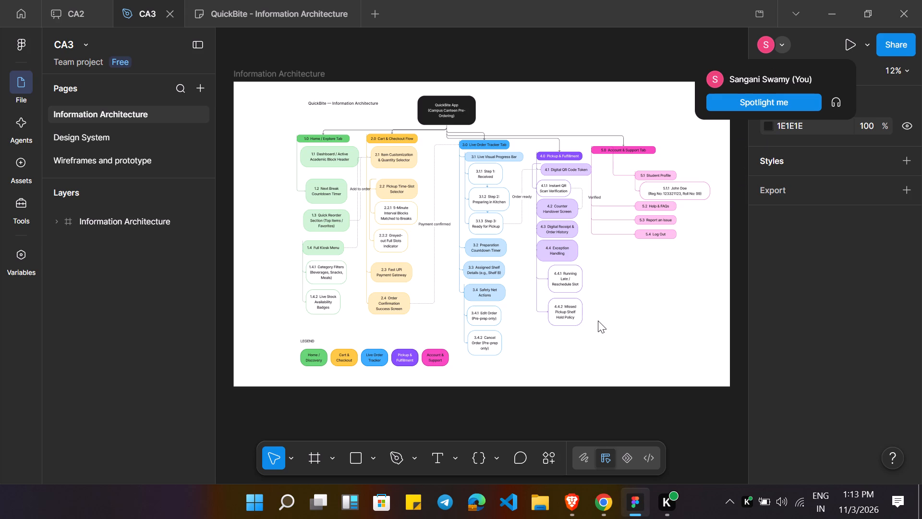
# Review the Wireframes and prototype, Design System and Information Architecture pages of this CA3 file.
pyautogui.click(85, 143)
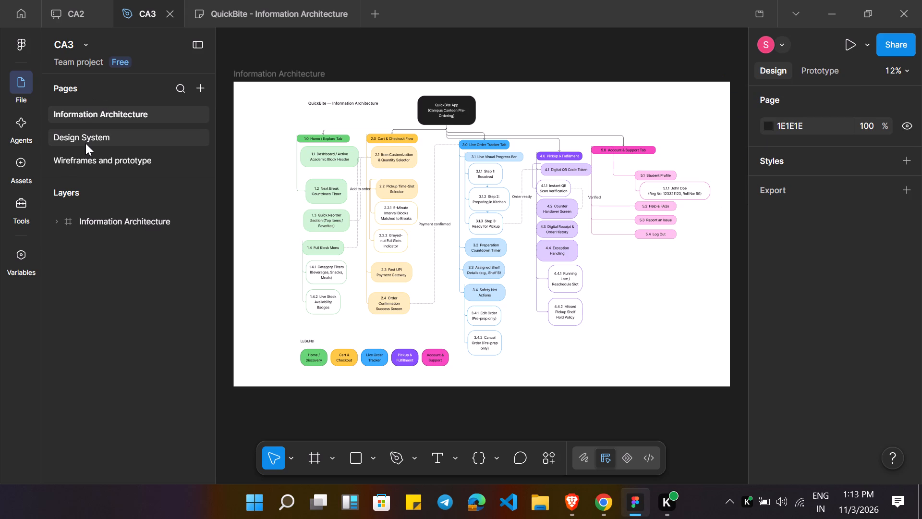
pyautogui.click(139, 163)
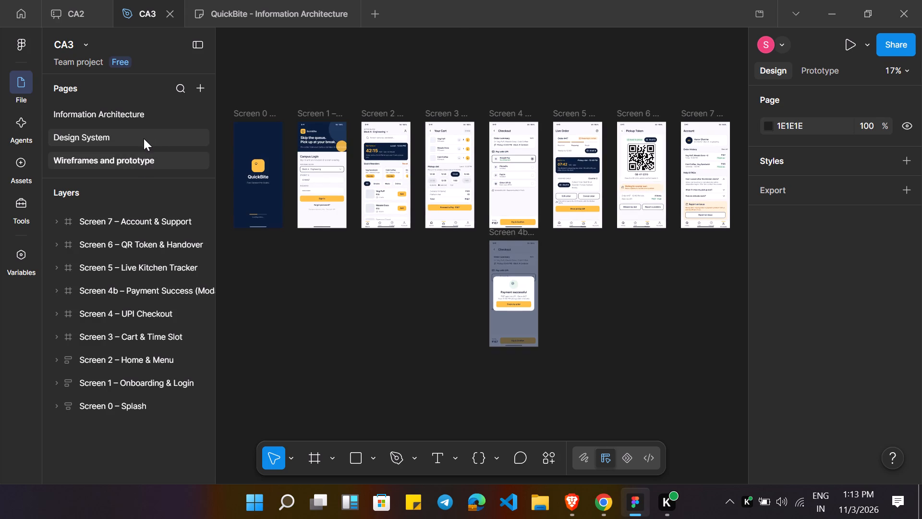
pyautogui.click(144, 138)
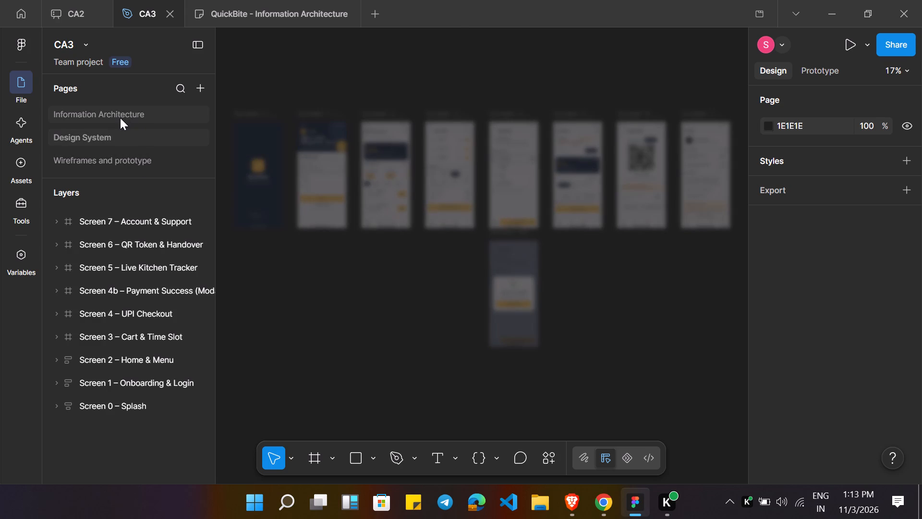
pyautogui.click(120, 118)
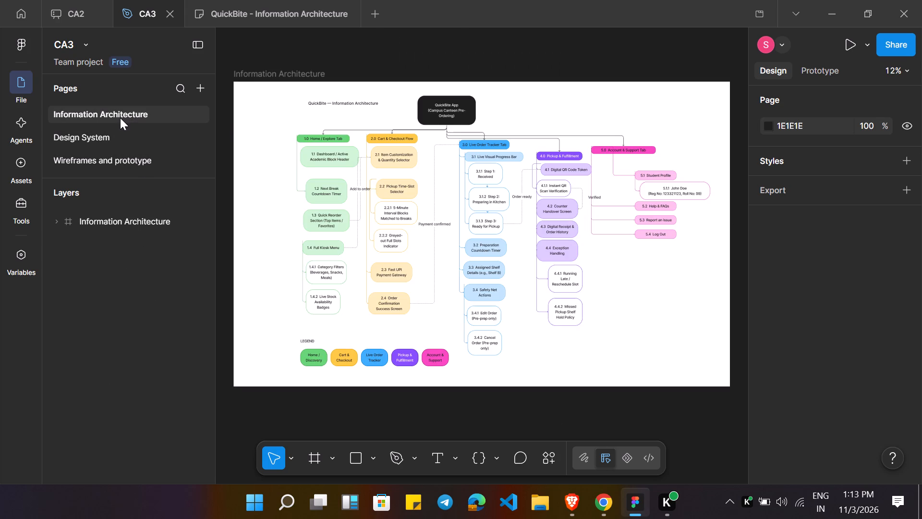